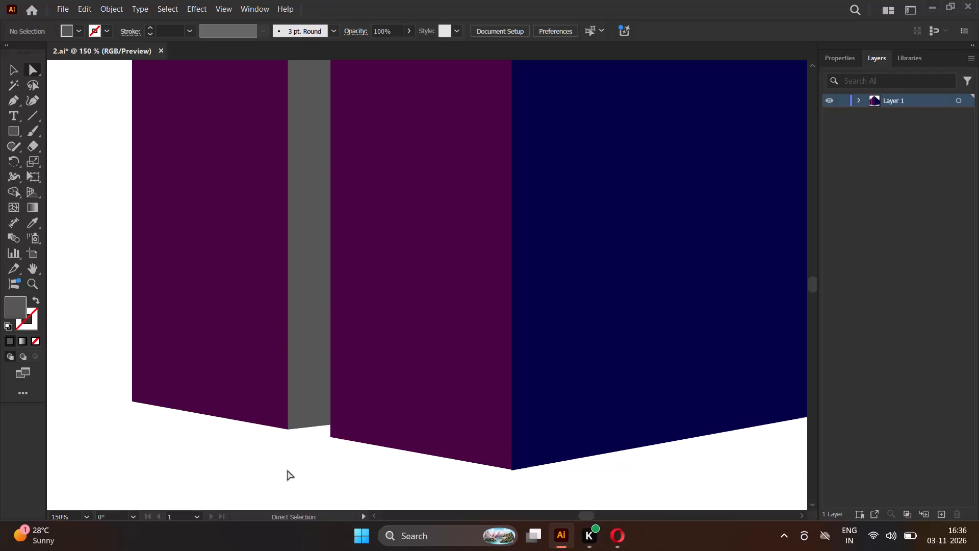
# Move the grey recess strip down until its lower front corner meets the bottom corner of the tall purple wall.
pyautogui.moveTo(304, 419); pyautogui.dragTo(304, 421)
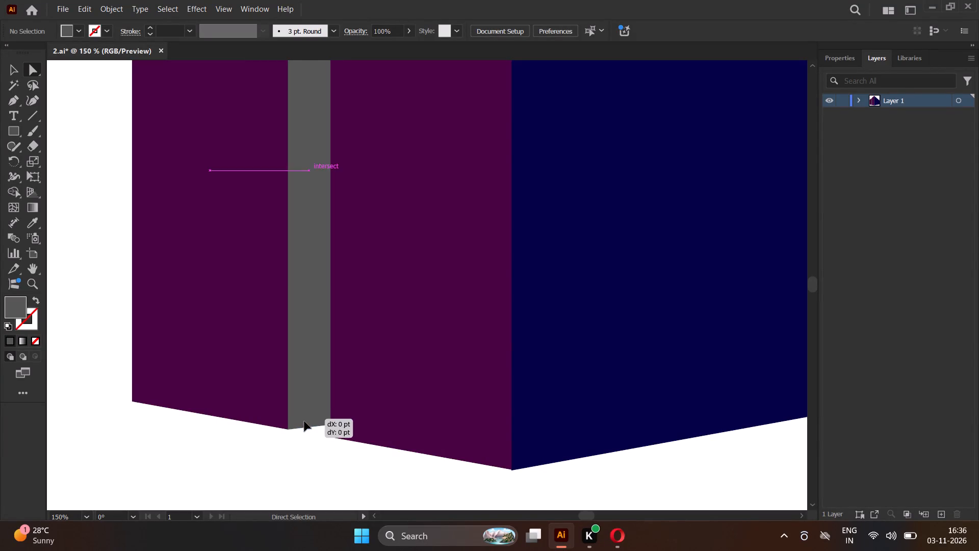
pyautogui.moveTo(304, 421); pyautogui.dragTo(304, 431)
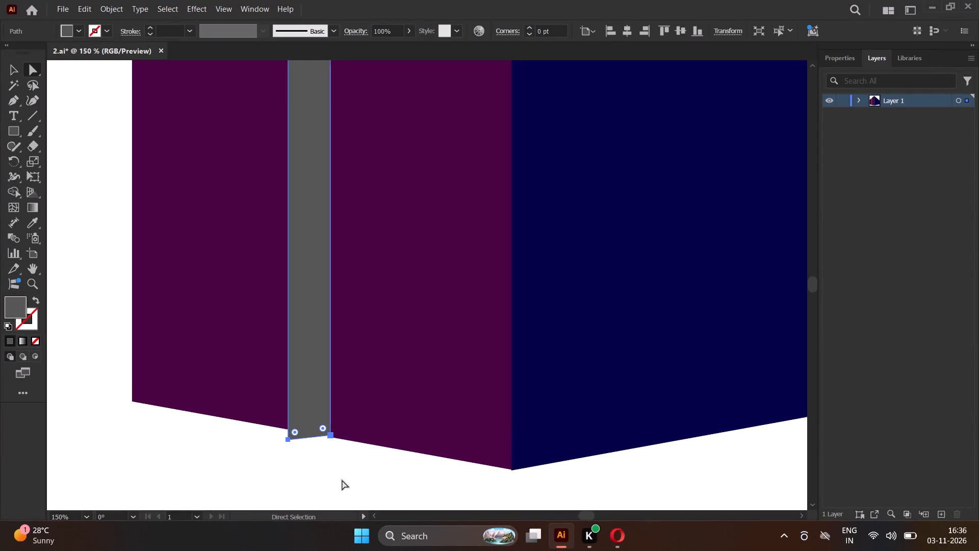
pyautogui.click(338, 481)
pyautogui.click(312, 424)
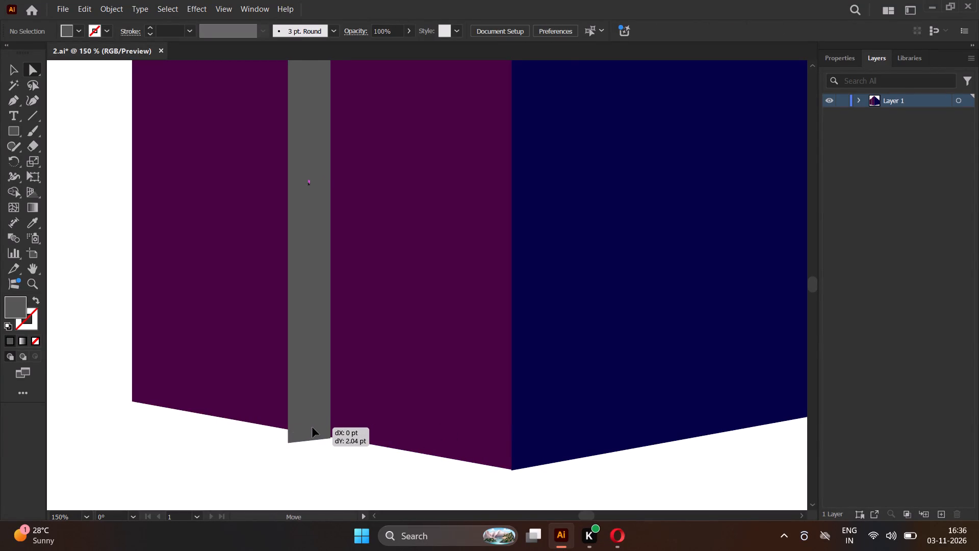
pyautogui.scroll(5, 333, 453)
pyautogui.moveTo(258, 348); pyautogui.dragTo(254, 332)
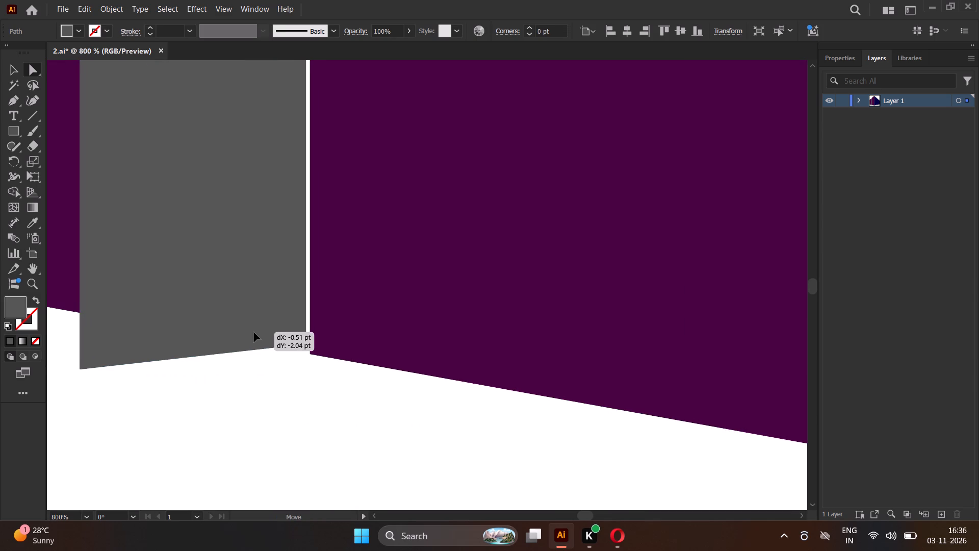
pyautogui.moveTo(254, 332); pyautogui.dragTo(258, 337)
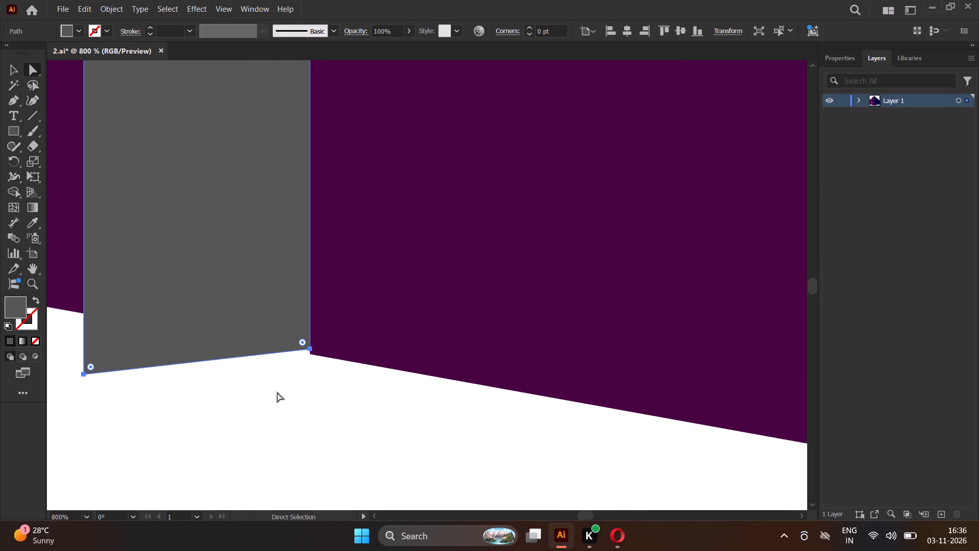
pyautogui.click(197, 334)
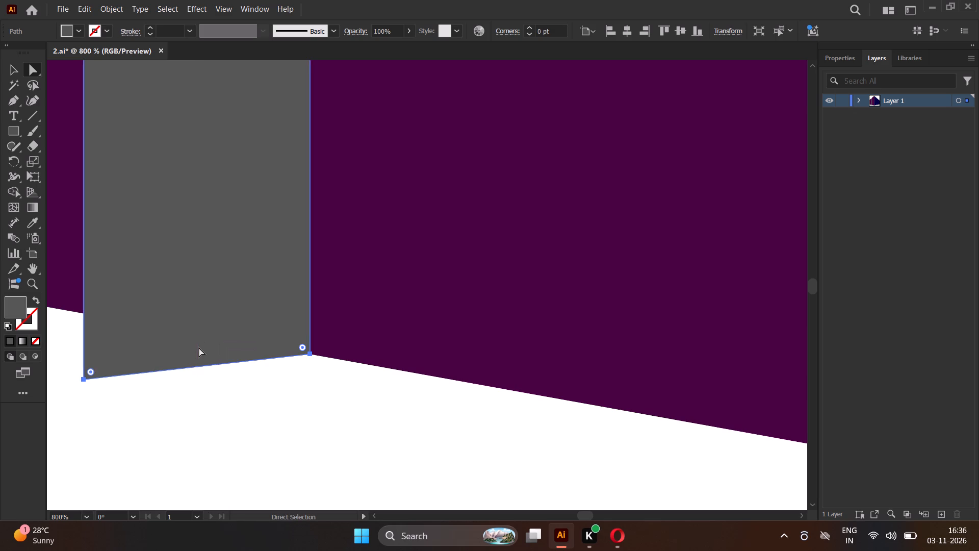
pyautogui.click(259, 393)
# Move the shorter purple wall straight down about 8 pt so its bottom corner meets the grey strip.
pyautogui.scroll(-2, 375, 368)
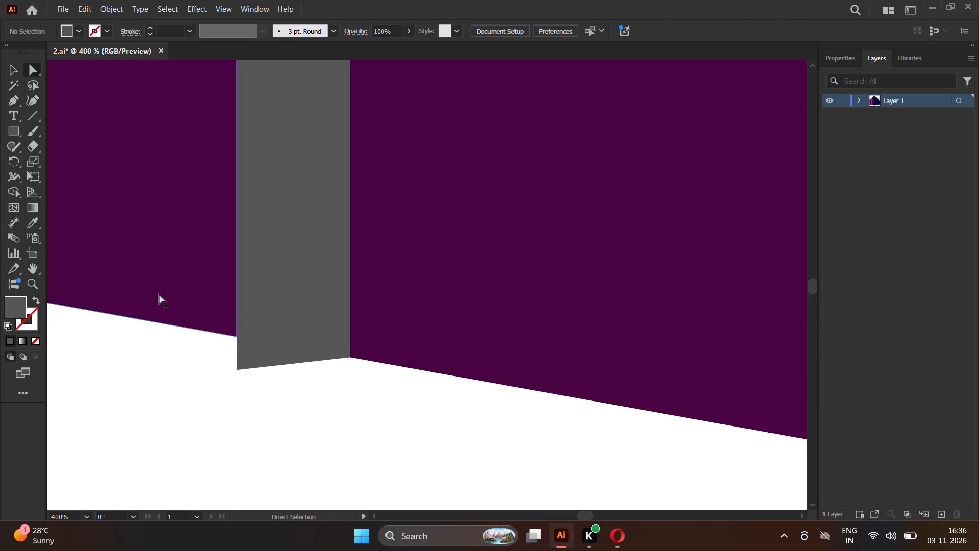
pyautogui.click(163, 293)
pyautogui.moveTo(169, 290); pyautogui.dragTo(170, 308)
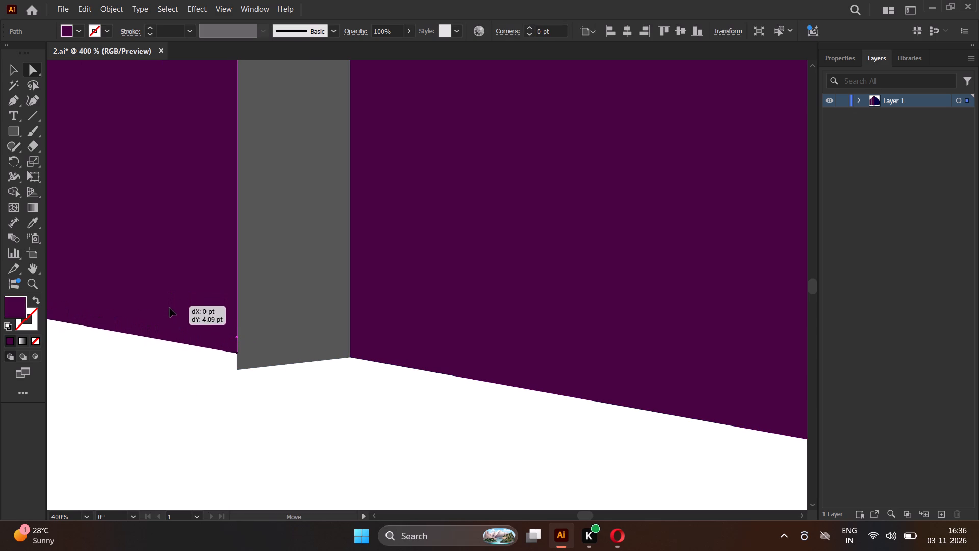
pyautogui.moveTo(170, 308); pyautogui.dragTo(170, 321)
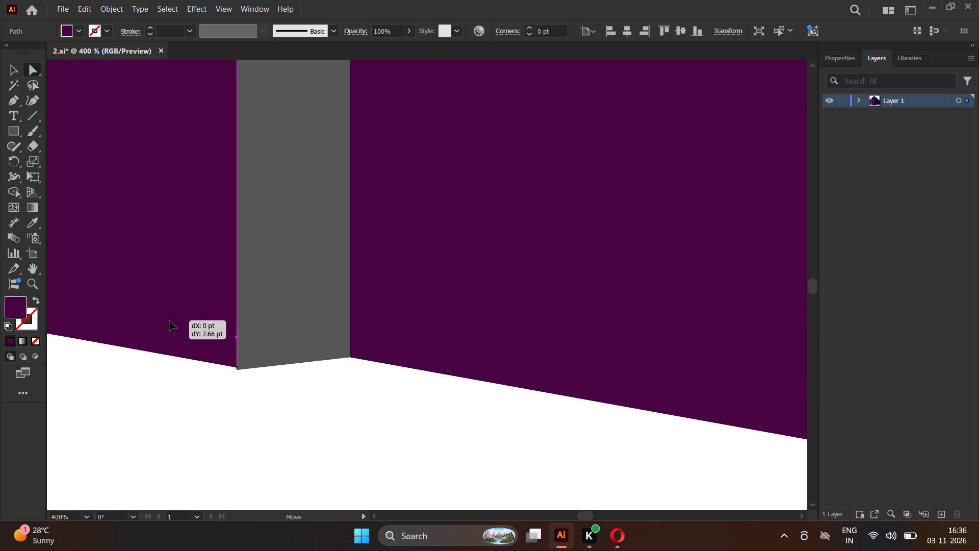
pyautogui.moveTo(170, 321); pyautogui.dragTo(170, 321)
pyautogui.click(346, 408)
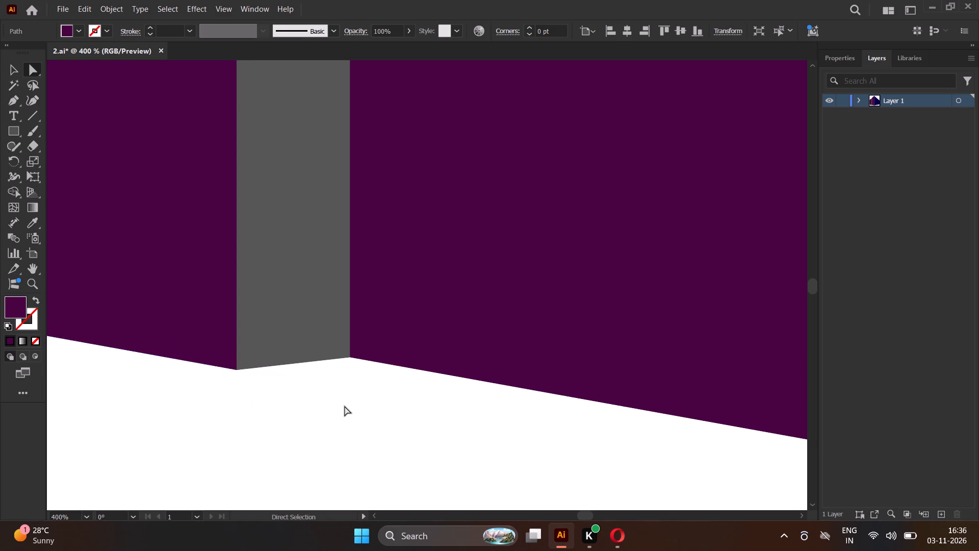
# Show the perspective grid over the whole building to check the moved walls' alignment, and hide it again.
pyautogui.scroll(-5, 293, 393)
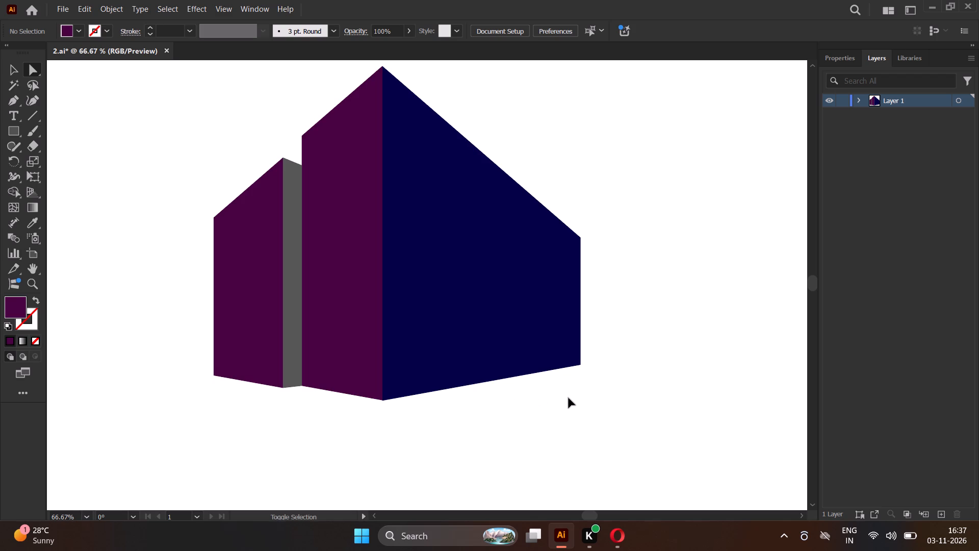
pyautogui.hotkey('ctrl', 'shift', 'i')
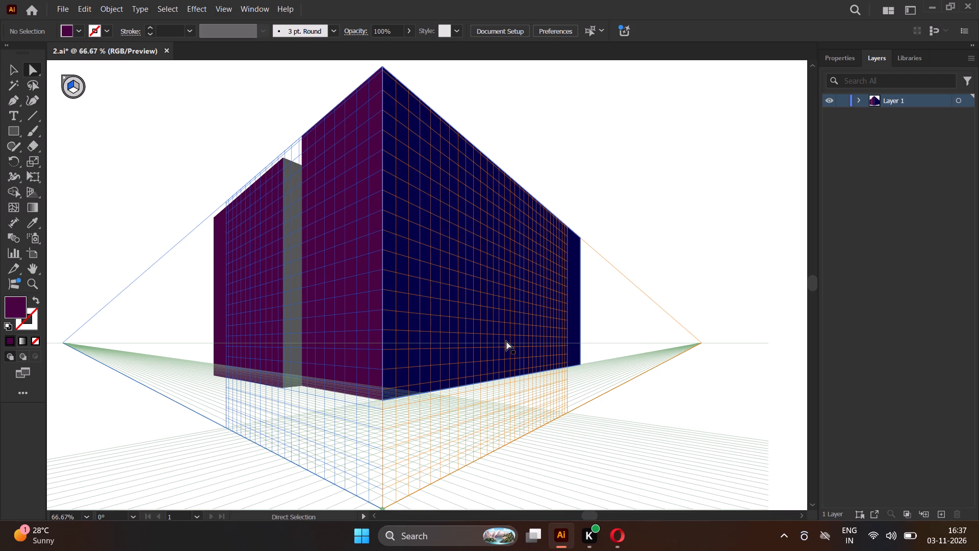
pyautogui.hotkey('ctrl', 'shift', 'i')
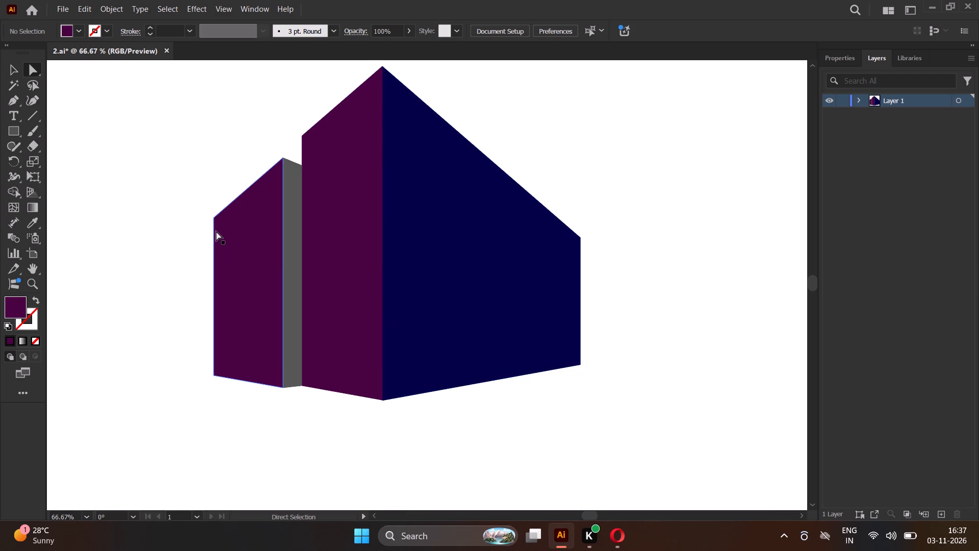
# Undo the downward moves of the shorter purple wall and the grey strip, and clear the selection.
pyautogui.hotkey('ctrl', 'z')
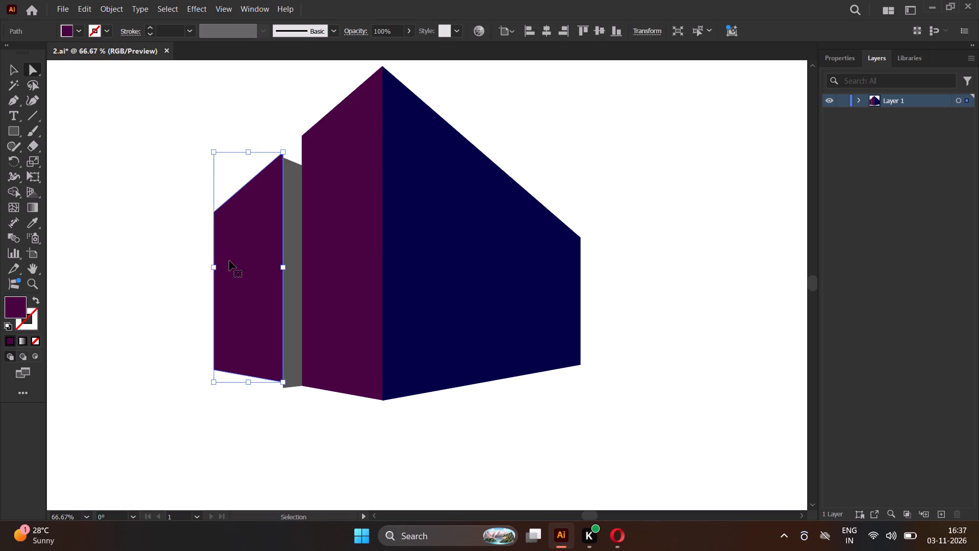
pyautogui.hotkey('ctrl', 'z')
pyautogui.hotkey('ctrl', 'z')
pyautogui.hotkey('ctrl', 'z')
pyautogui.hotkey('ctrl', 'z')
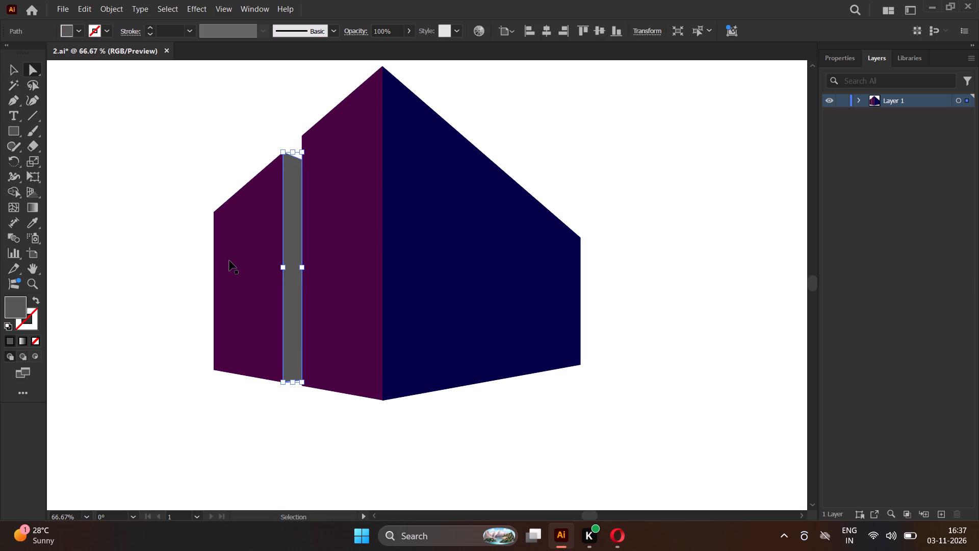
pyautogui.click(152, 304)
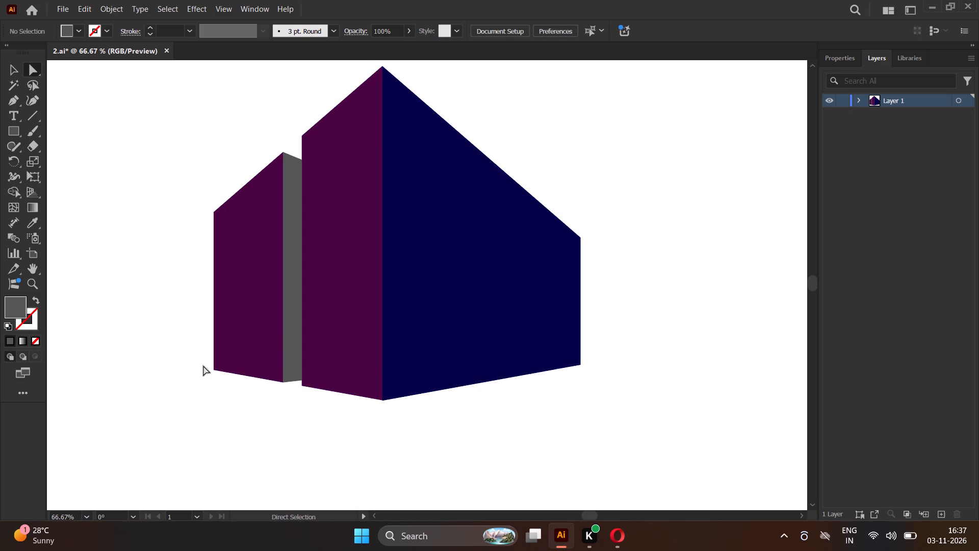
# With the perspective grid shown, draw a rectangle about 228 pt wide along the base of the tall purple wall, filling its width.
pyautogui.click(11, 135)
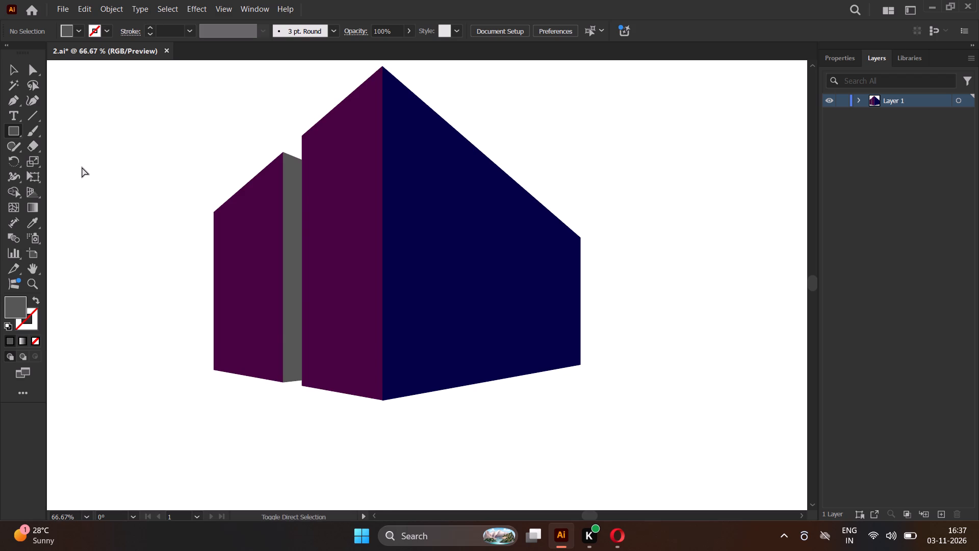
pyautogui.hotkey('ctrl', 'shift', 'i')
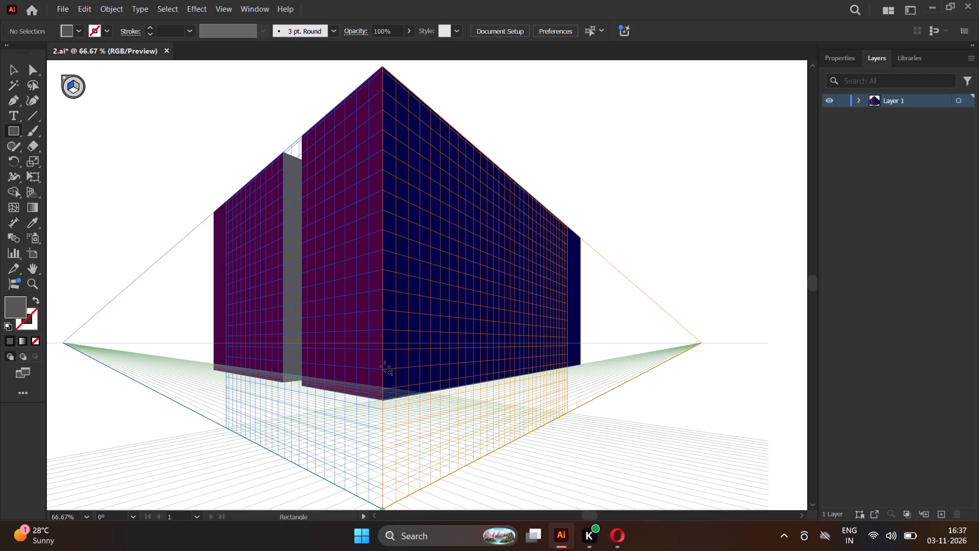
pyautogui.moveTo(385, 369); pyautogui.dragTo(435, 372)
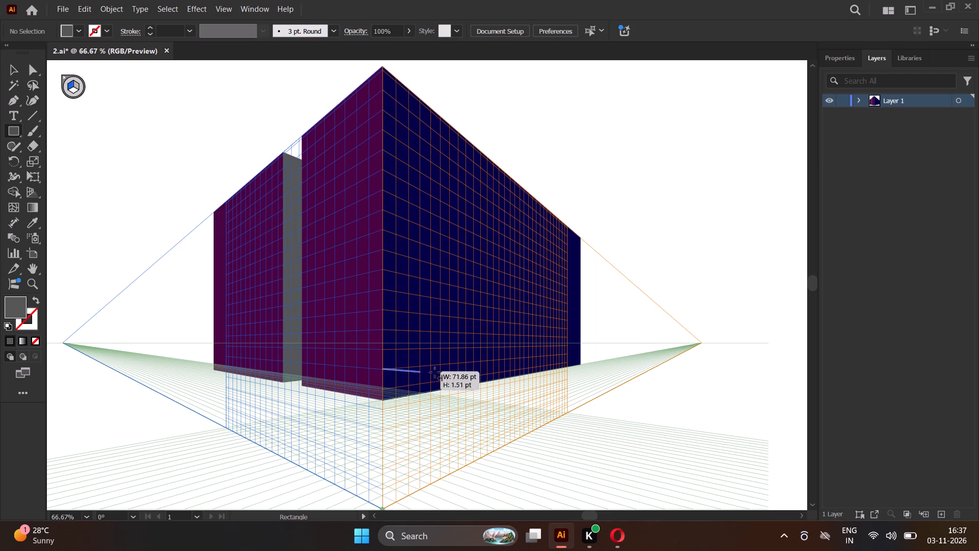
pyautogui.moveTo(435, 372); pyautogui.dragTo(236, 371)
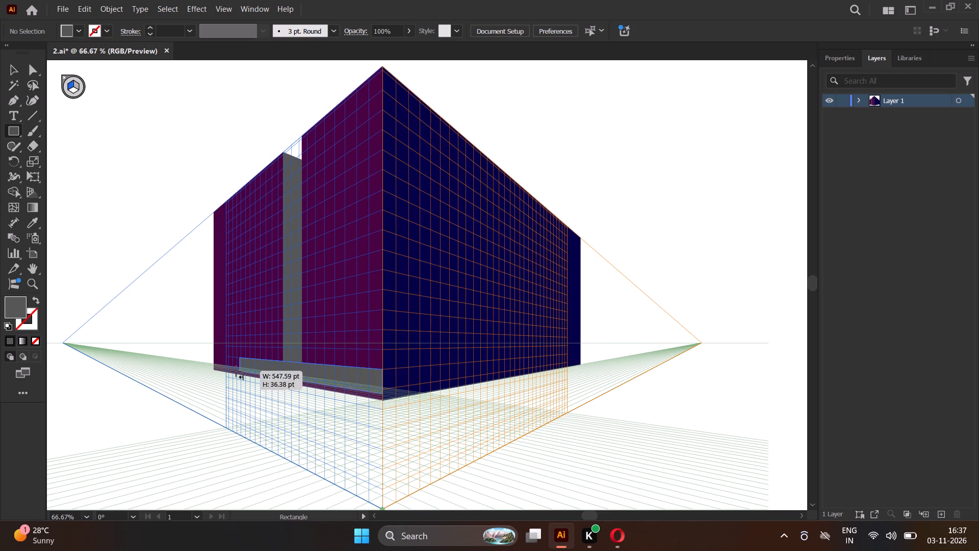
pyautogui.moveTo(236, 371); pyautogui.dragTo(222, 372)
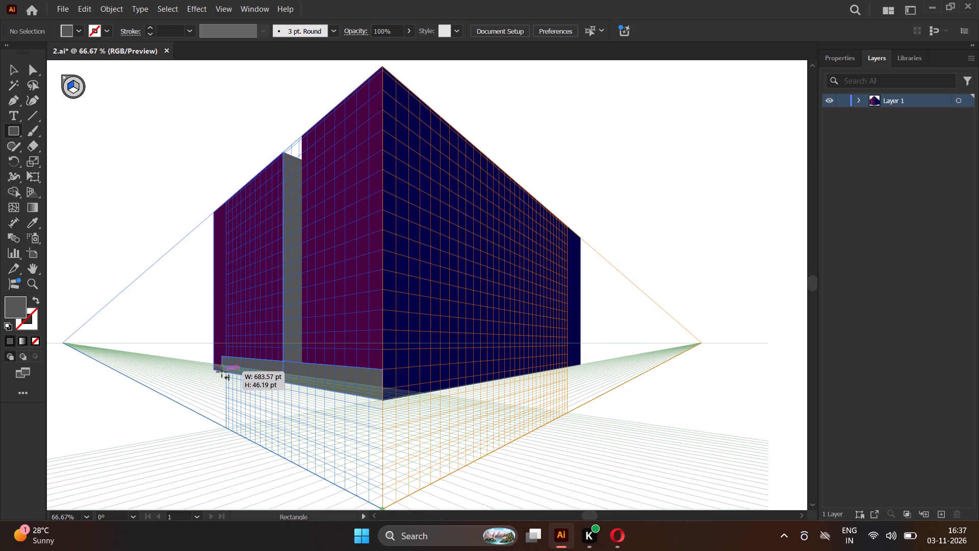
pyautogui.moveTo(222, 372); pyautogui.dragTo(309, 388)
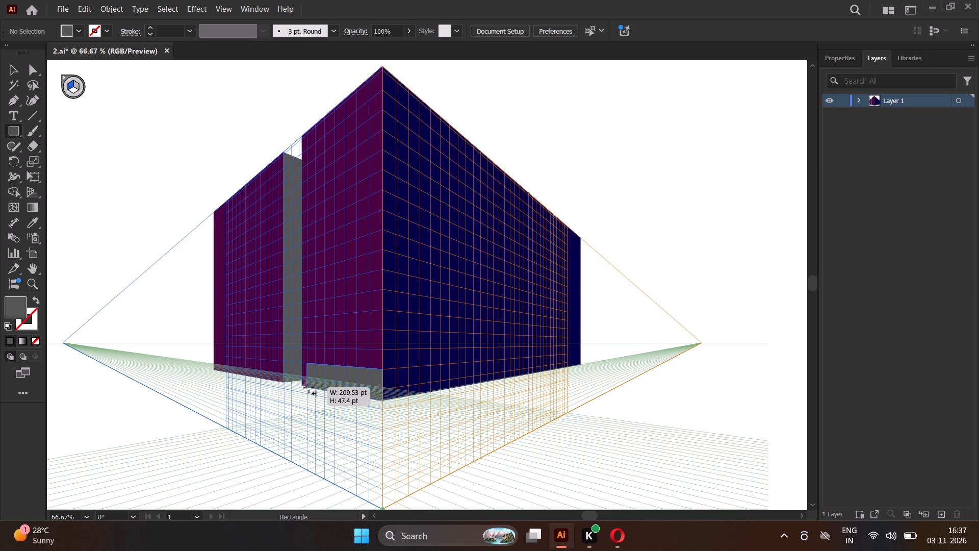
pyautogui.moveTo(309, 388); pyautogui.dragTo(301, 388)
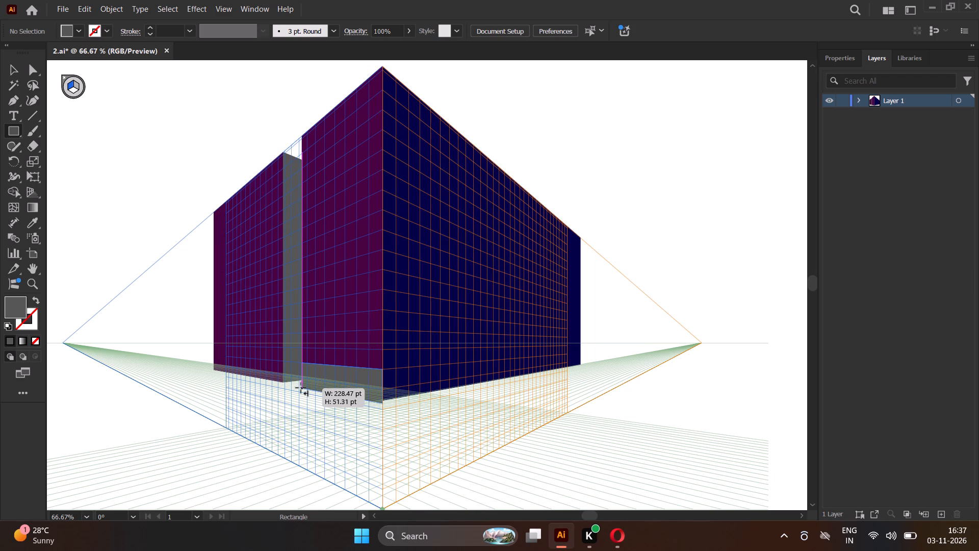
pyautogui.moveTo(301, 388); pyautogui.dragTo(301, 385)
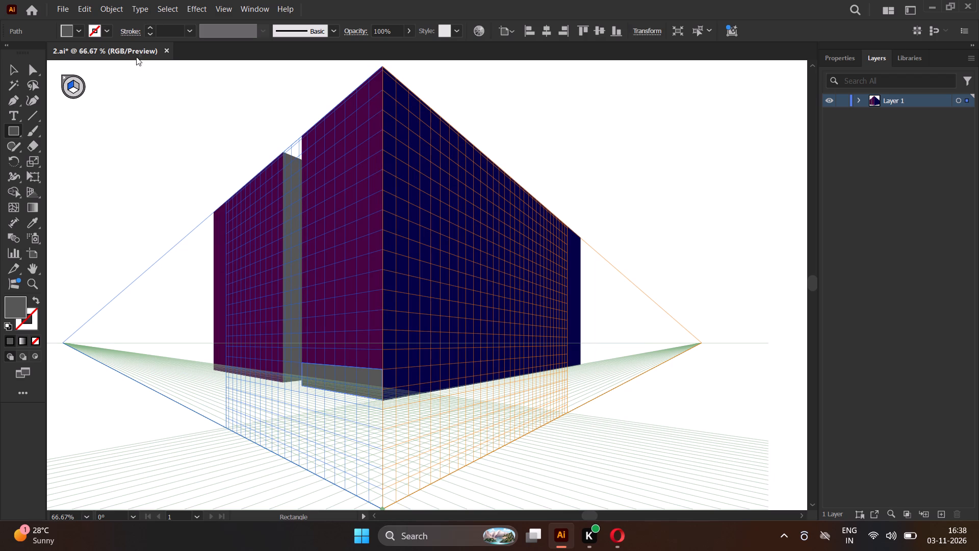
# Set the new base rectangle's fill to black, 000000.
pyautogui.doubleClick(14, 310)
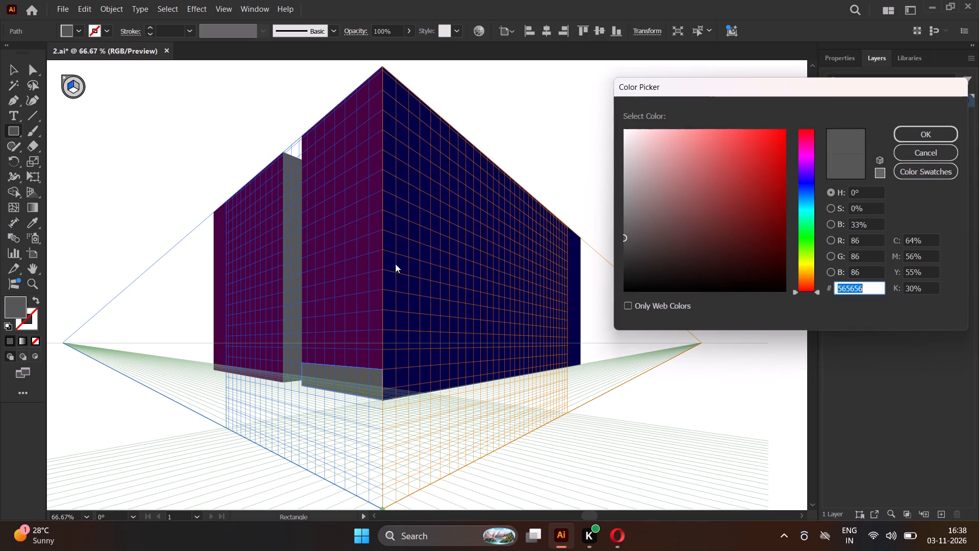
pyautogui.moveTo(753, 211); pyautogui.dragTo(796, 132)
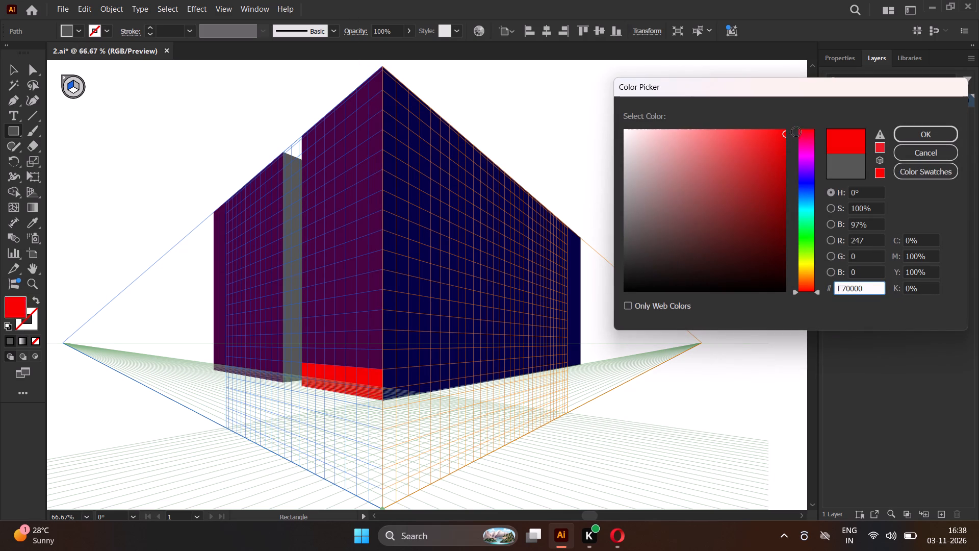
pyautogui.moveTo(796, 132); pyautogui.dragTo(814, 197)
pyautogui.click(811, 220)
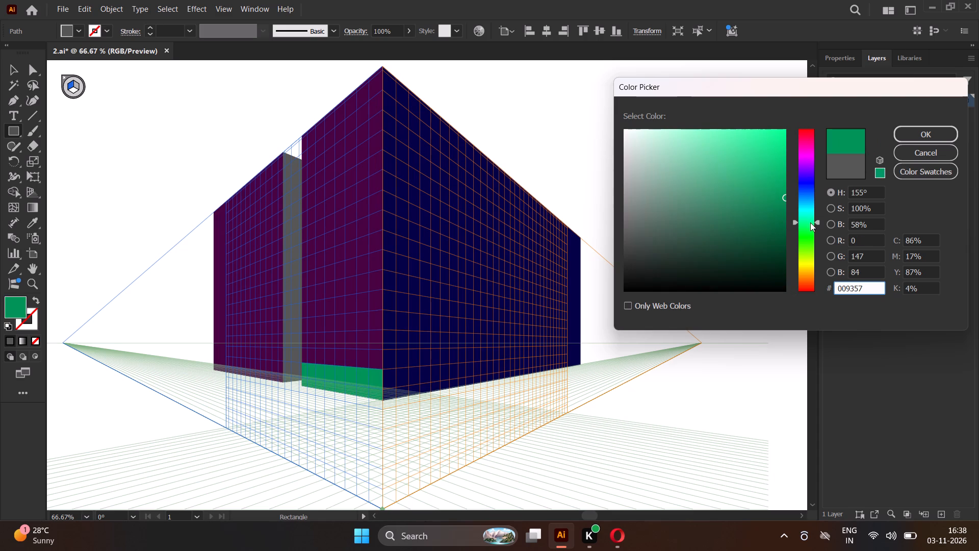
pyautogui.moveTo(808, 216); pyautogui.dragTo(811, 167)
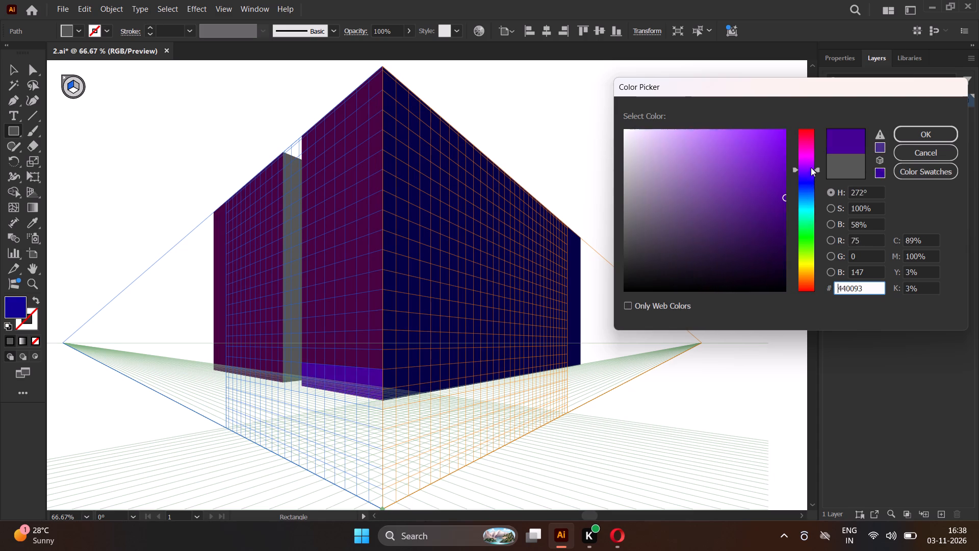
pyautogui.moveTo(811, 167); pyautogui.dragTo(808, 297)
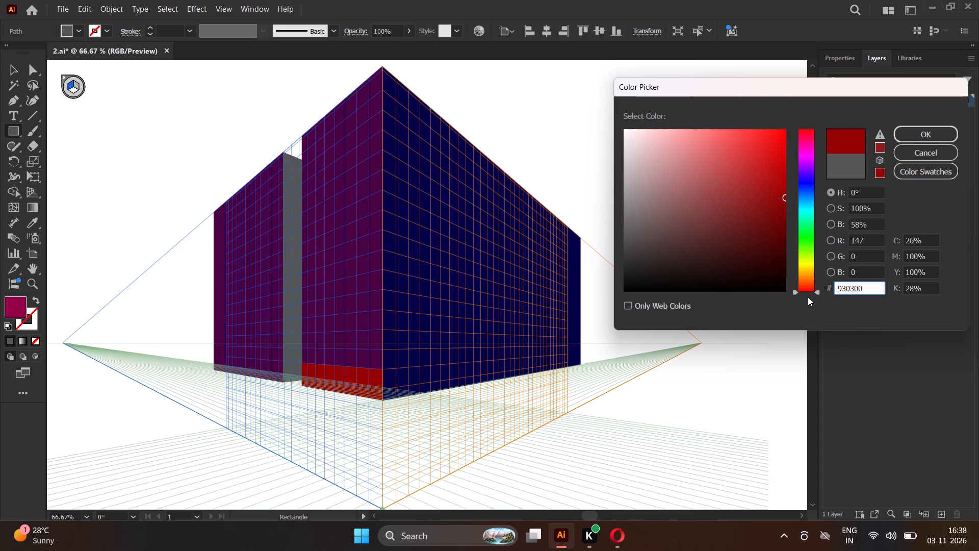
pyautogui.moveTo(808, 297); pyautogui.dragTo(795, 306)
pyautogui.moveTo(657, 278); pyautogui.dragTo(553, 303)
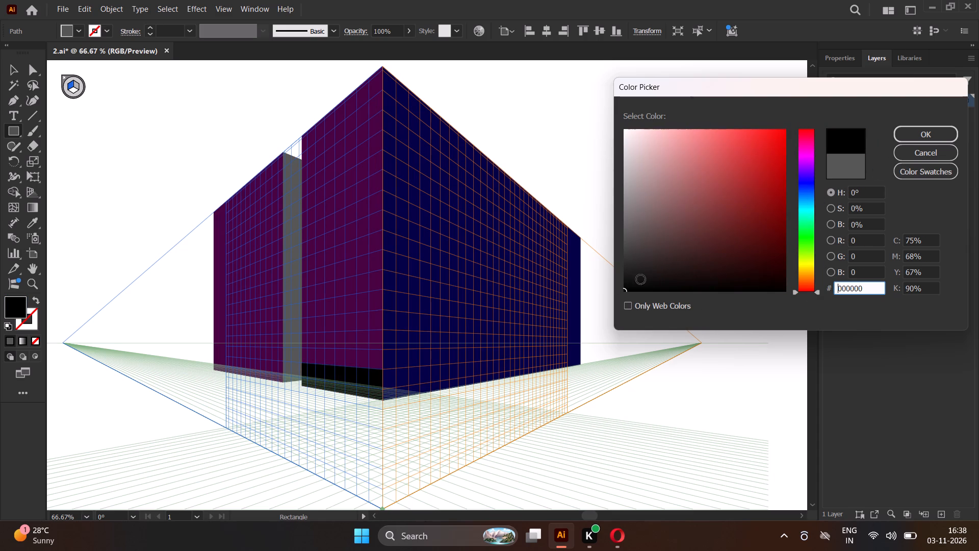
pyautogui.moveTo(654, 282); pyautogui.dragTo(511, 305)
pyautogui.click(910, 136)
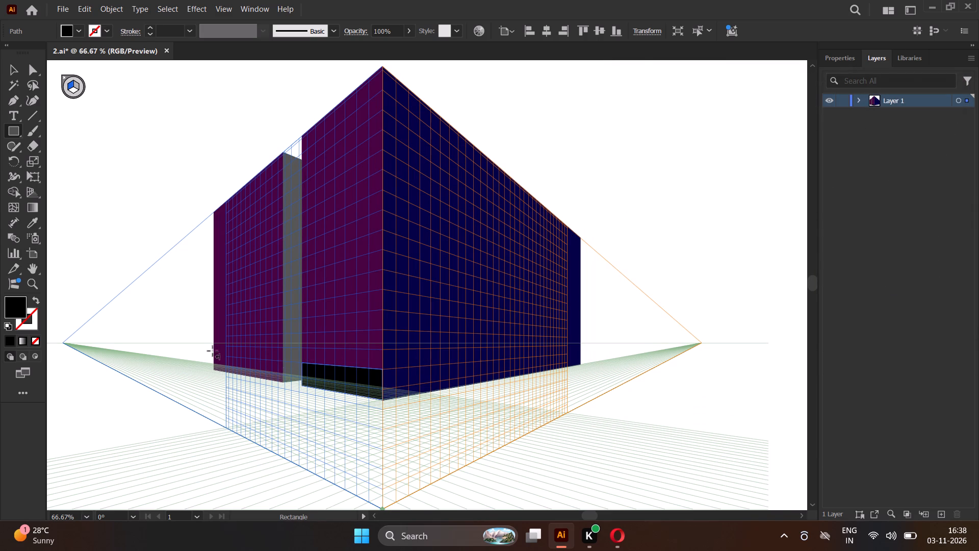
# Draw a black rectangle about 452 pt wide and 45 pt high along the base of the shorter purple wall, filling its width.
pyautogui.scroll(4, 213, 351)
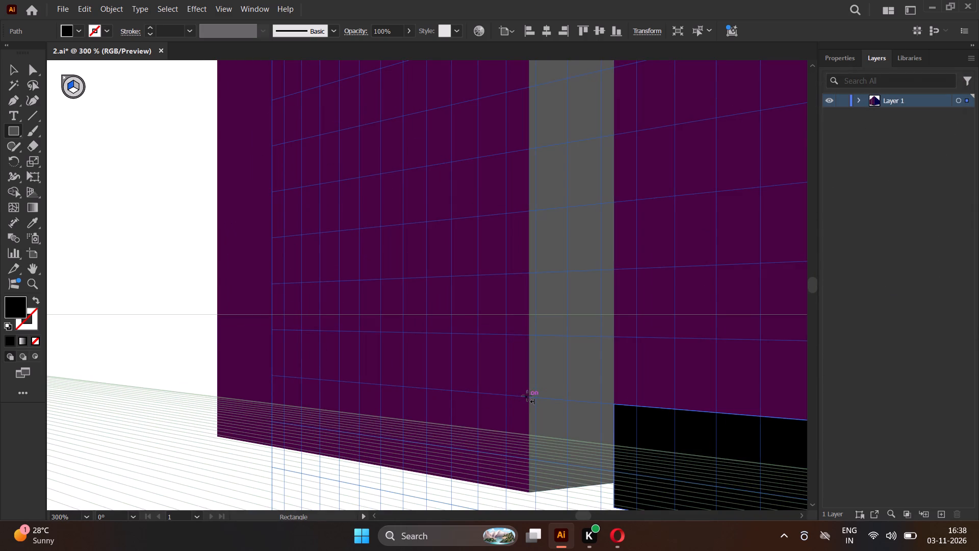
pyautogui.moveTo(528, 396); pyautogui.dragTo(325, 438)
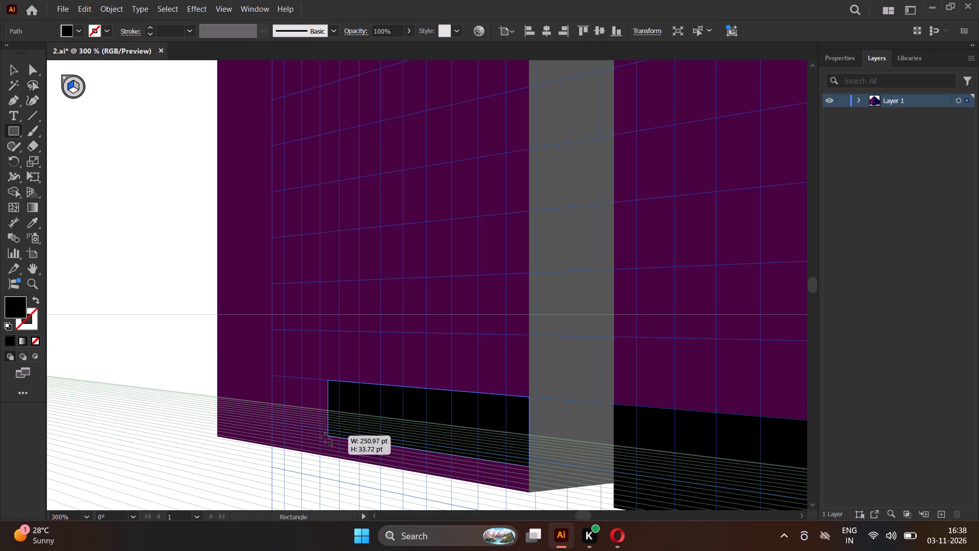
pyautogui.moveTo(325, 438); pyautogui.dragTo(150, 421)
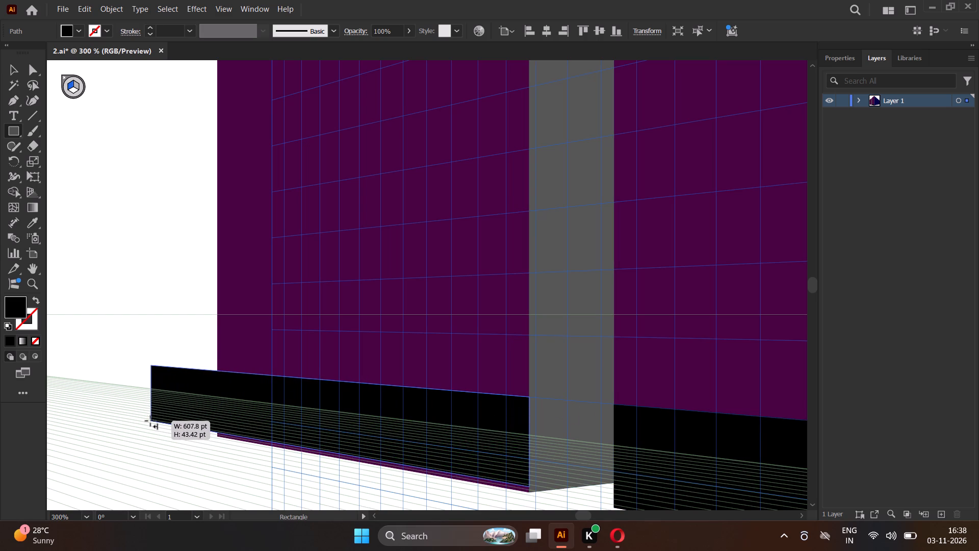
pyautogui.moveTo(150, 421); pyautogui.dragTo(216, 436)
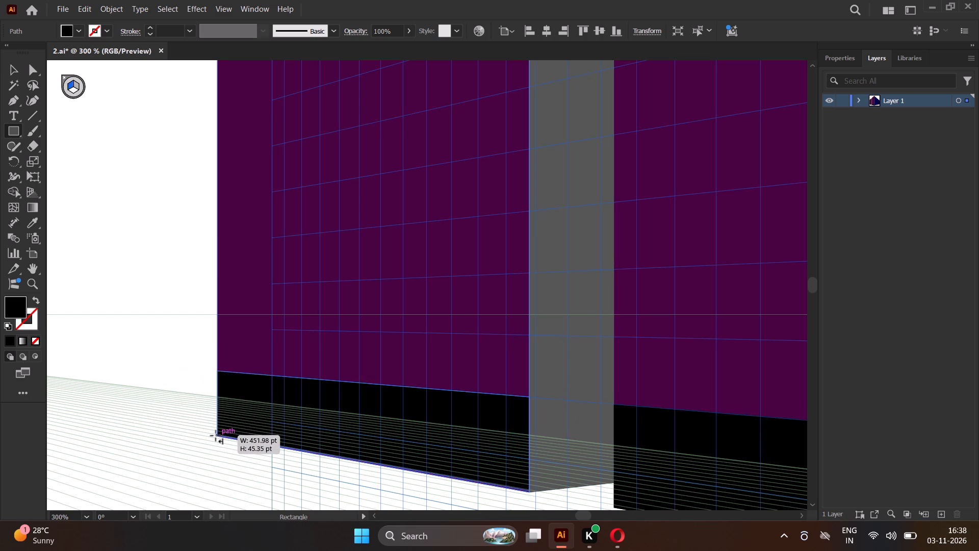
pyautogui.moveTo(216, 436); pyautogui.dragTo(217, 438)
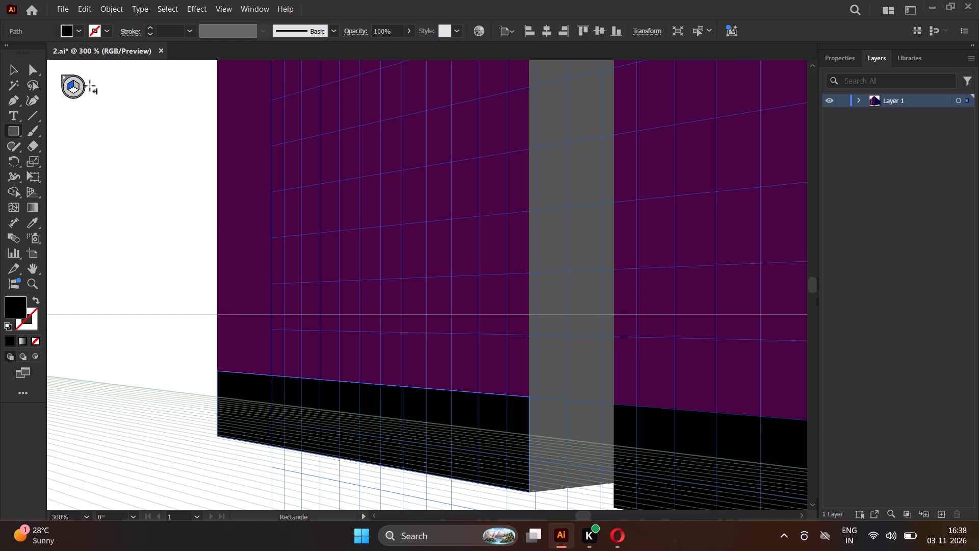
# On the right grid plane, draw a black rectangle about 1090 pt wide along the blue wall's base, filling its width, and deselect it.
pyautogui.click(79, 86)
pyautogui.scroll(-2, 78, 89)
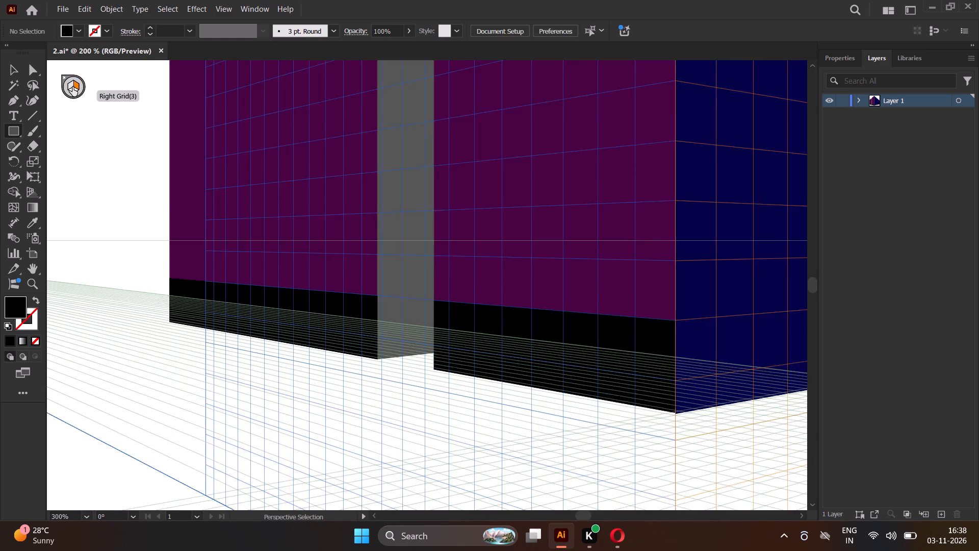
pyautogui.scroll(-2, 146, 262)
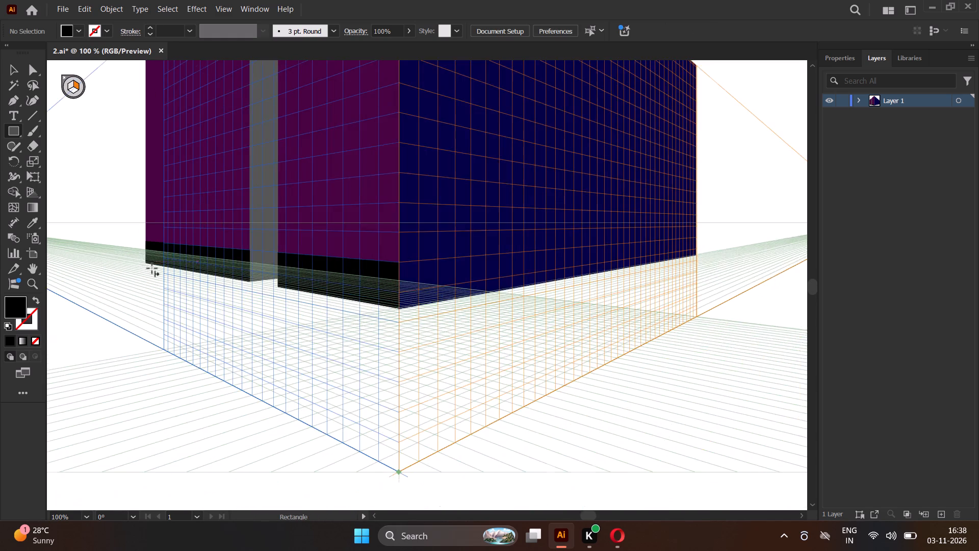
pyautogui.scroll(1, 545, 247)
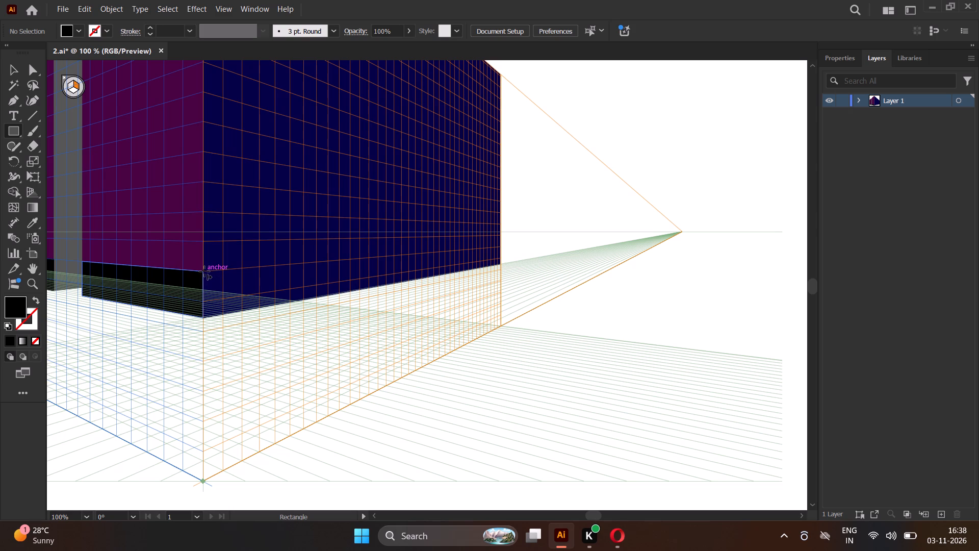
pyautogui.moveTo(204, 271); pyautogui.dragTo(436, 277)
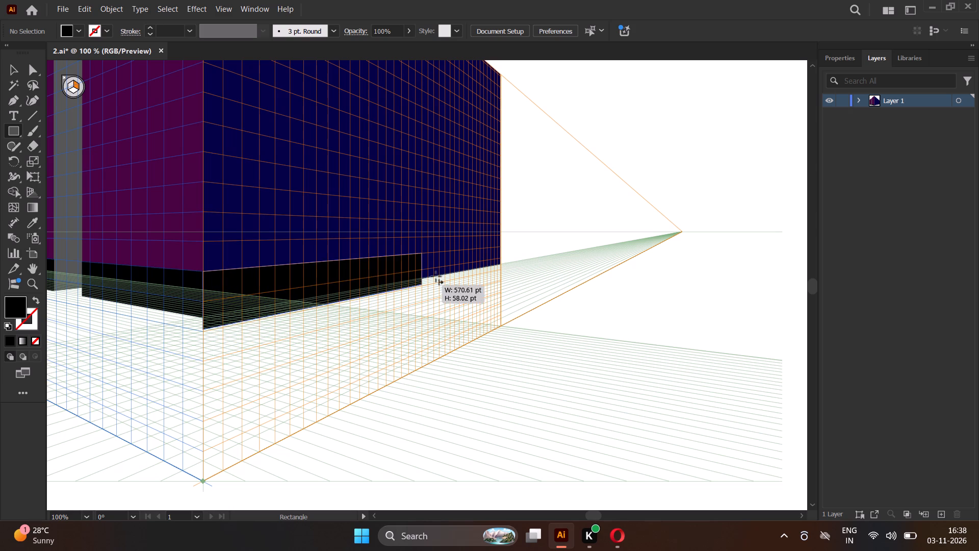
pyautogui.moveTo(436, 277); pyautogui.dragTo(479, 267)
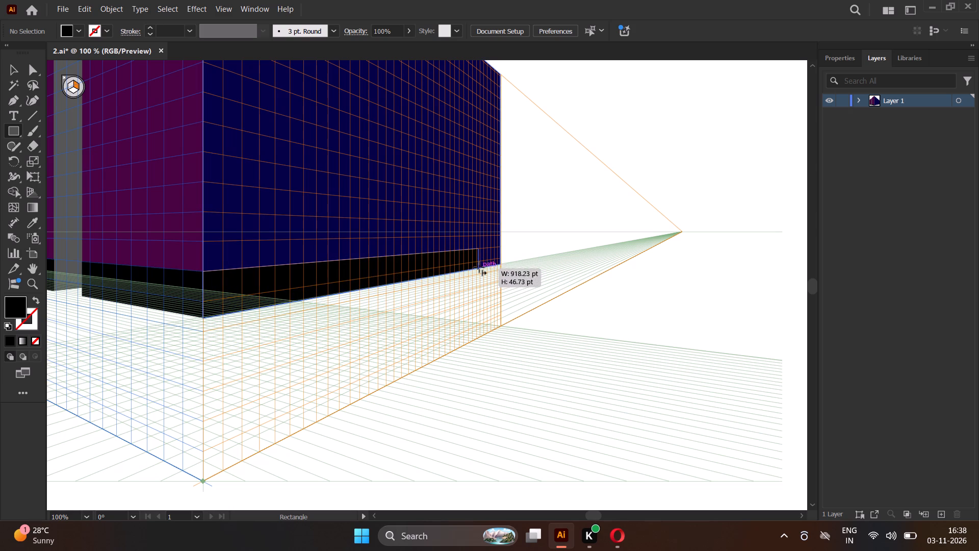
pyautogui.moveTo(479, 267); pyautogui.dragTo(499, 263)
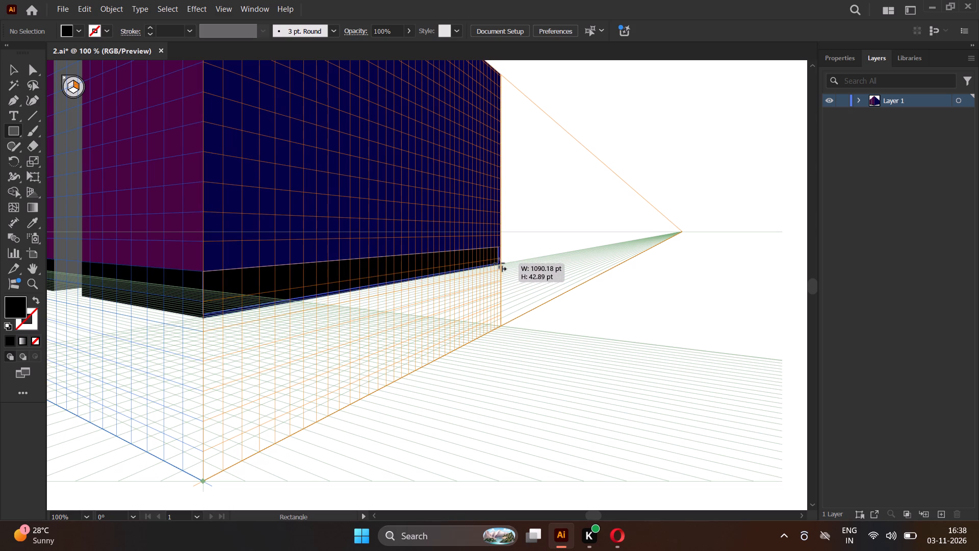
pyautogui.moveTo(499, 263); pyautogui.dragTo(500, 263)
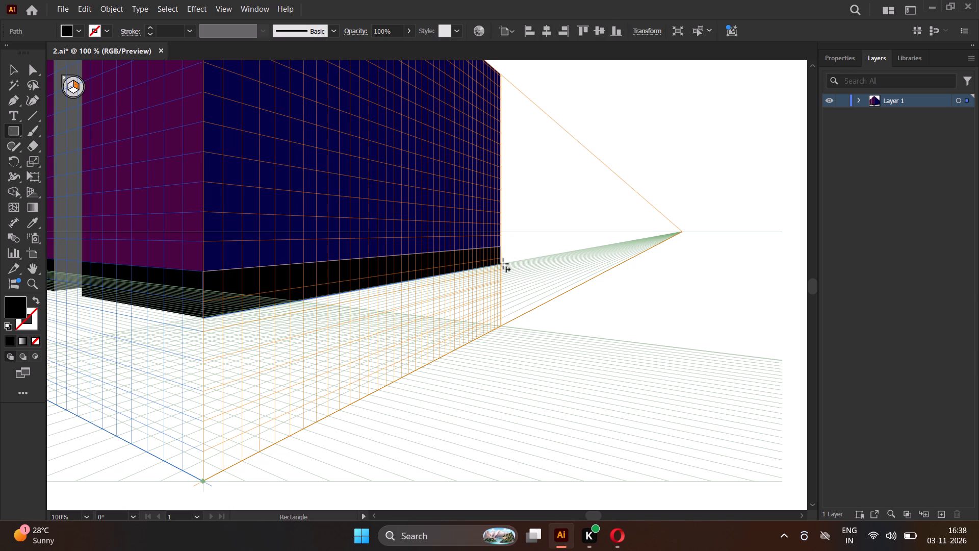
pyautogui.click(13, 69)
pyautogui.click(680, 281)
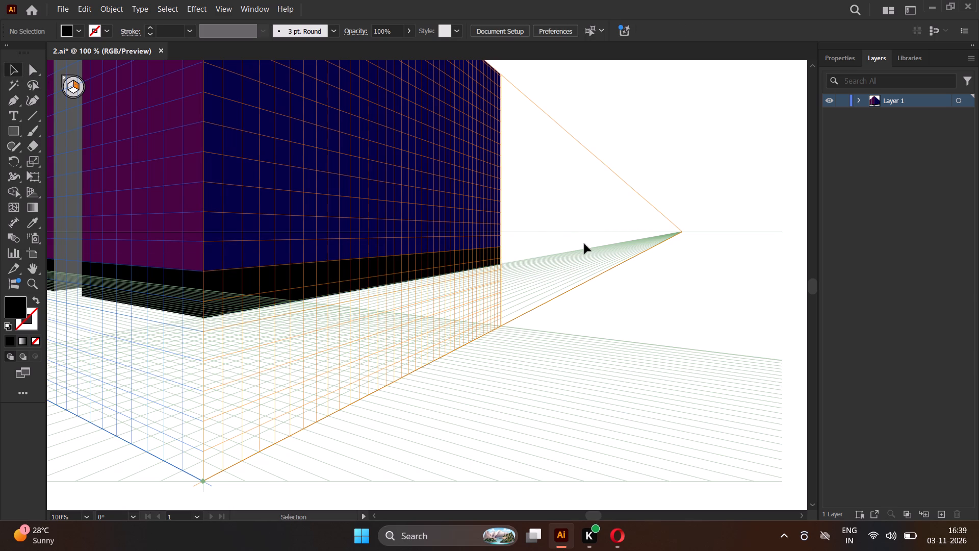
# Examine how the black base band fits the far end of the blue wall and the building as a whole.
pyautogui.scroll(4, 547, 229)
pyautogui.scroll(2, 456, 292)
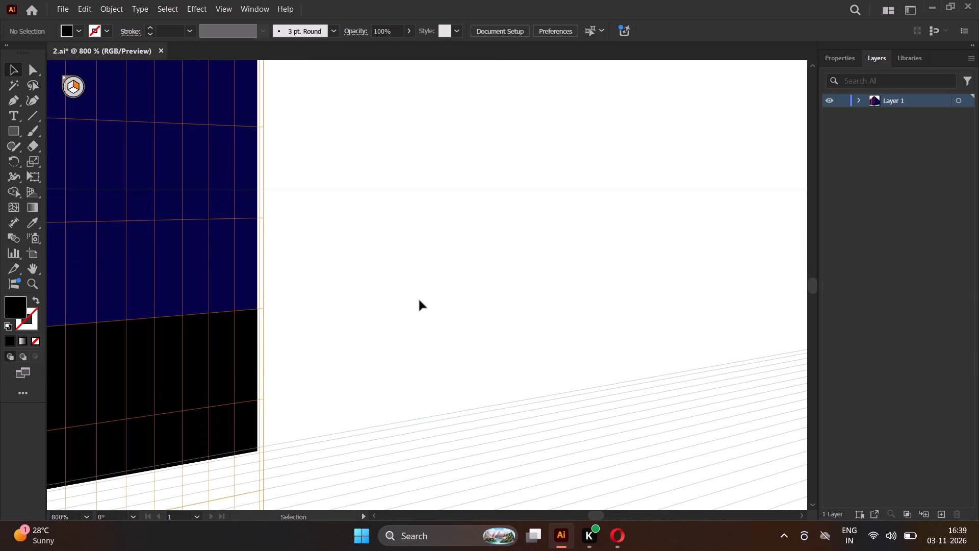
pyautogui.scroll(-8, 420, 300)
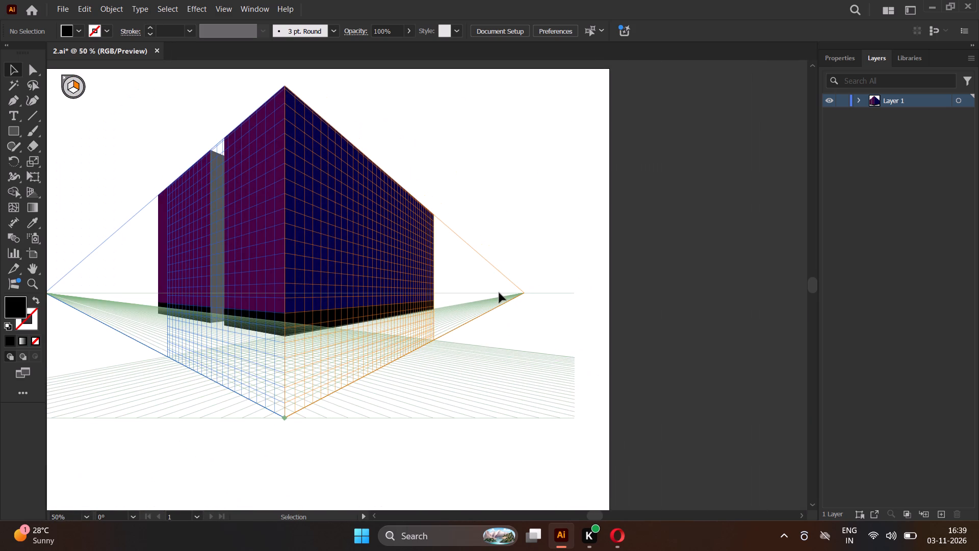
pyautogui.scroll(2, 502, 292)
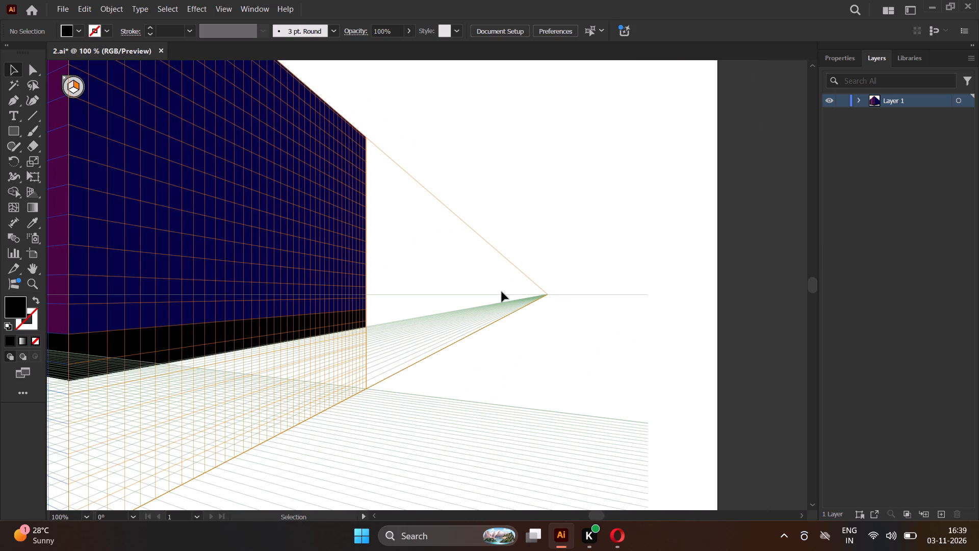
pyautogui.scroll(-1, 539, 293)
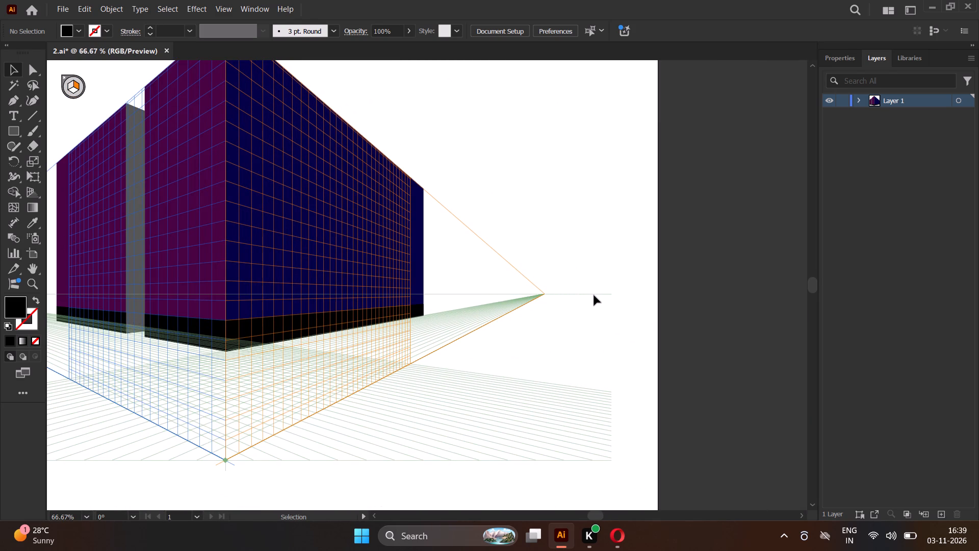
pyautogui.scroll(-1, 594, 295)
pyautogui.scroll(1, 507, 303)
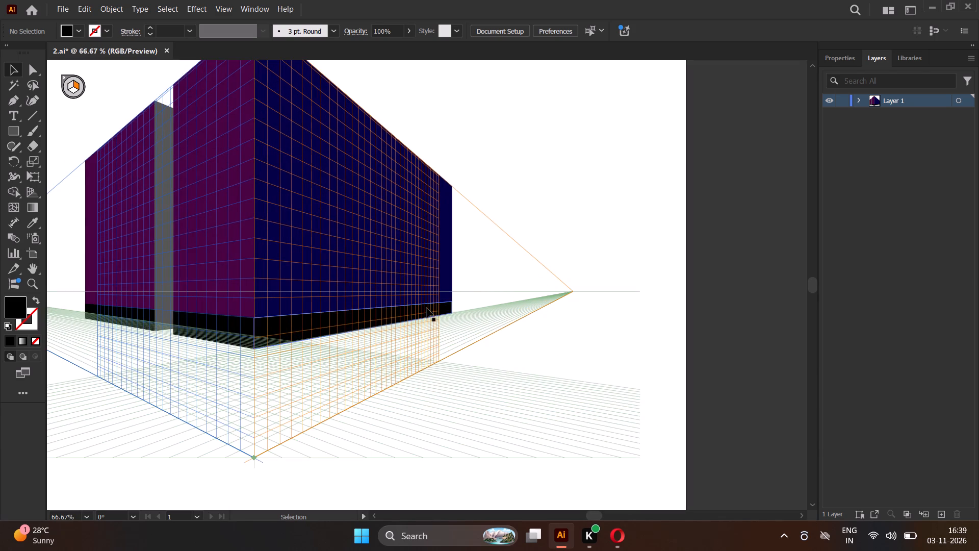
pyautogui.scroll(-1, 430, 313)
pyautogui.scroll(1, 298, 84)
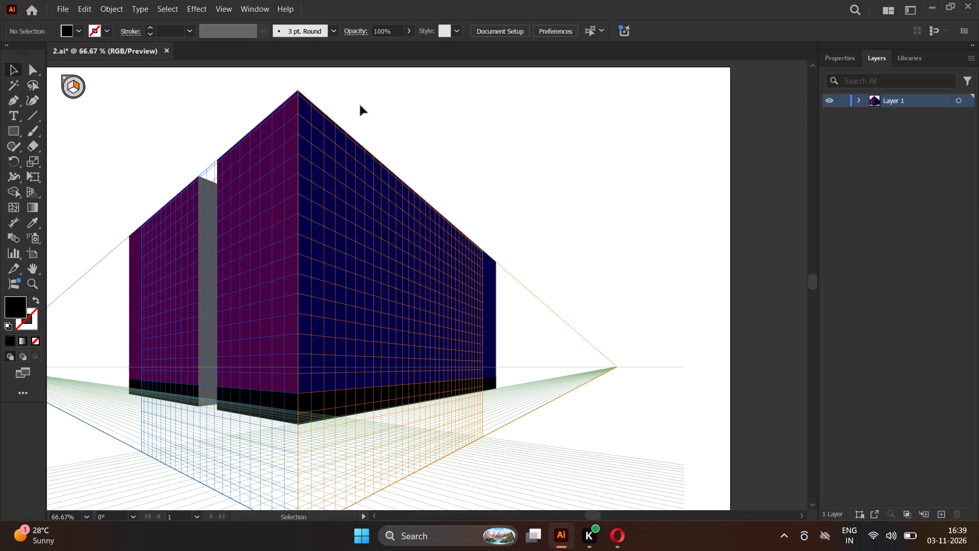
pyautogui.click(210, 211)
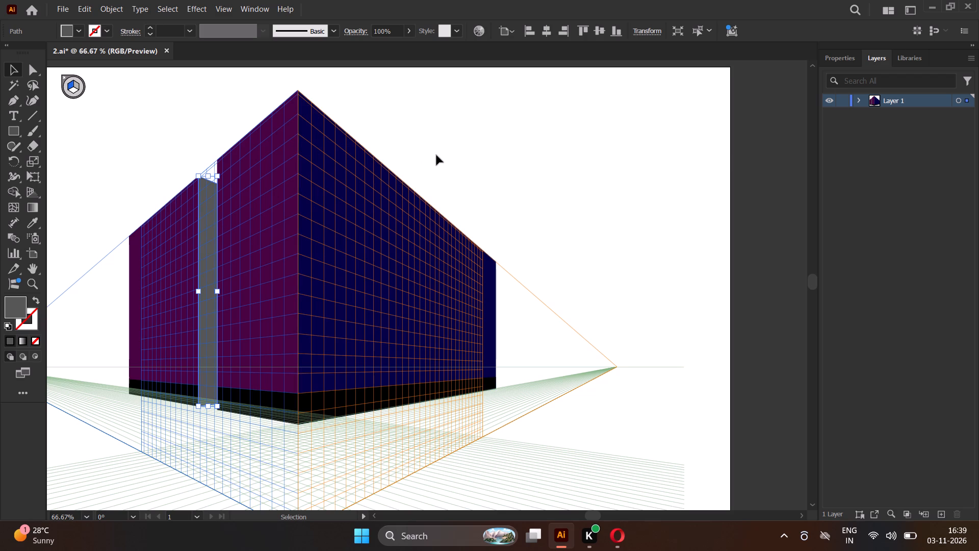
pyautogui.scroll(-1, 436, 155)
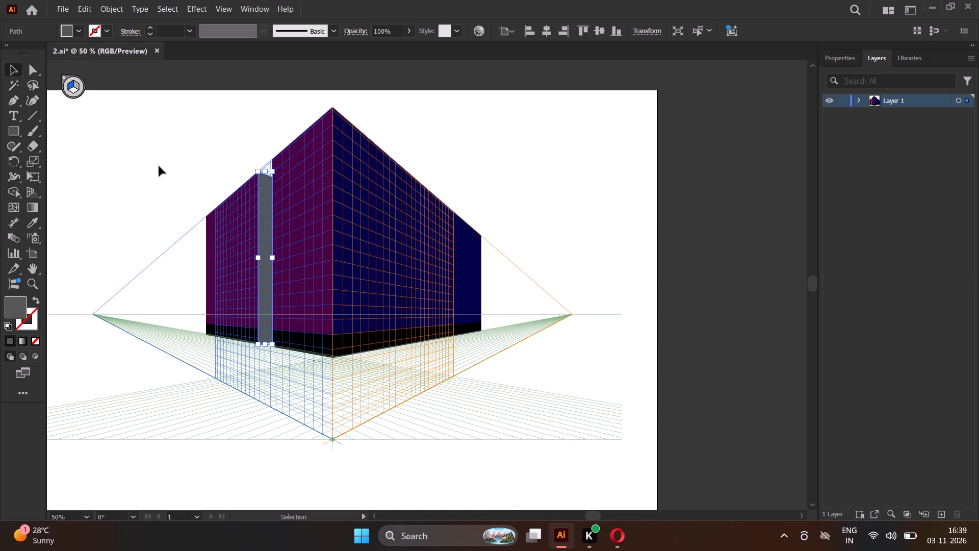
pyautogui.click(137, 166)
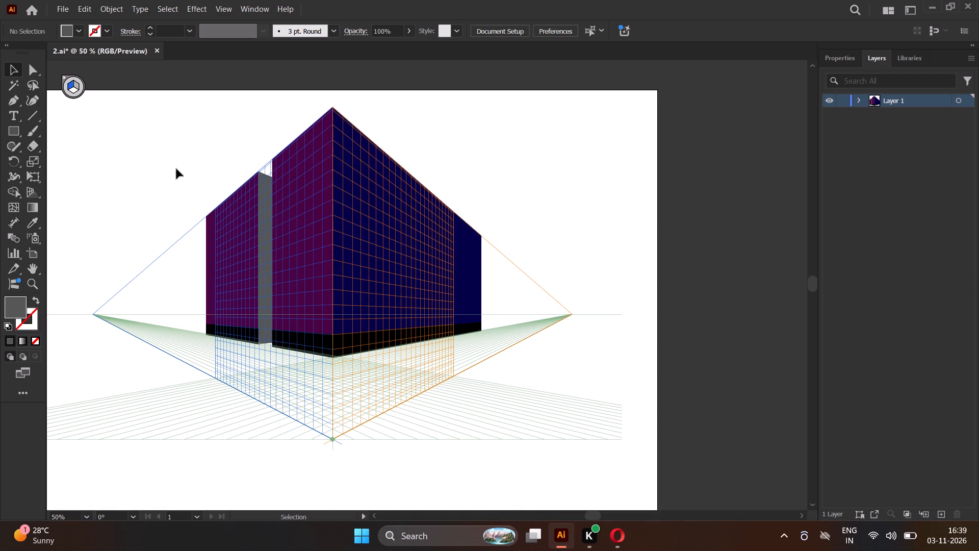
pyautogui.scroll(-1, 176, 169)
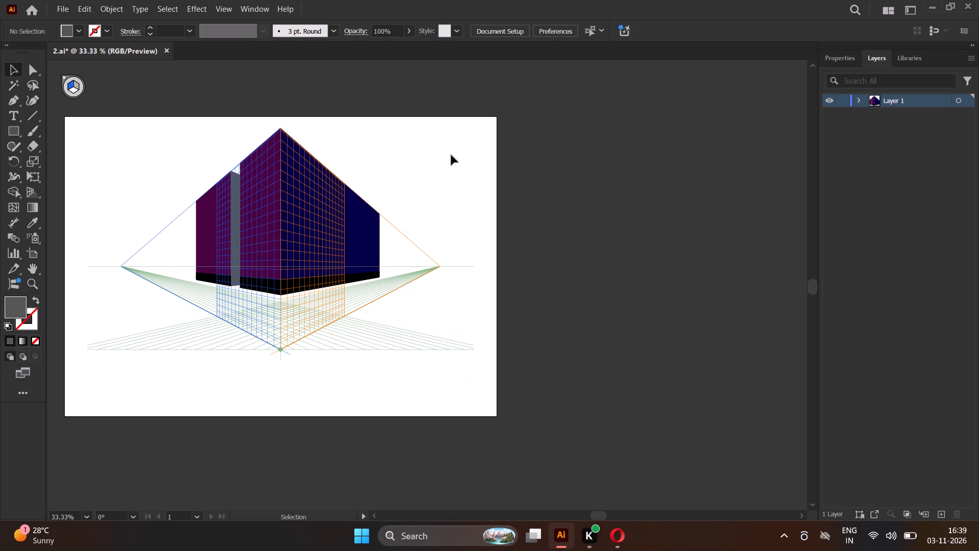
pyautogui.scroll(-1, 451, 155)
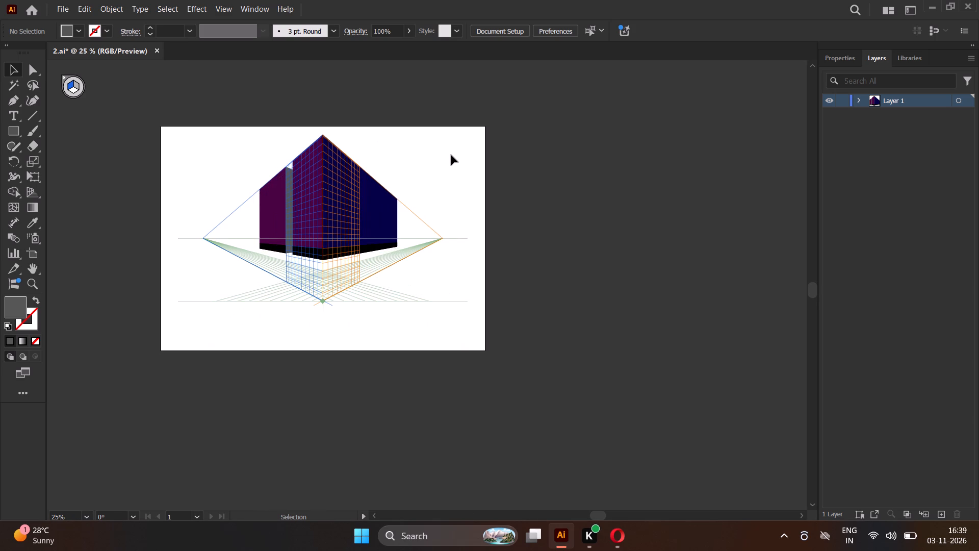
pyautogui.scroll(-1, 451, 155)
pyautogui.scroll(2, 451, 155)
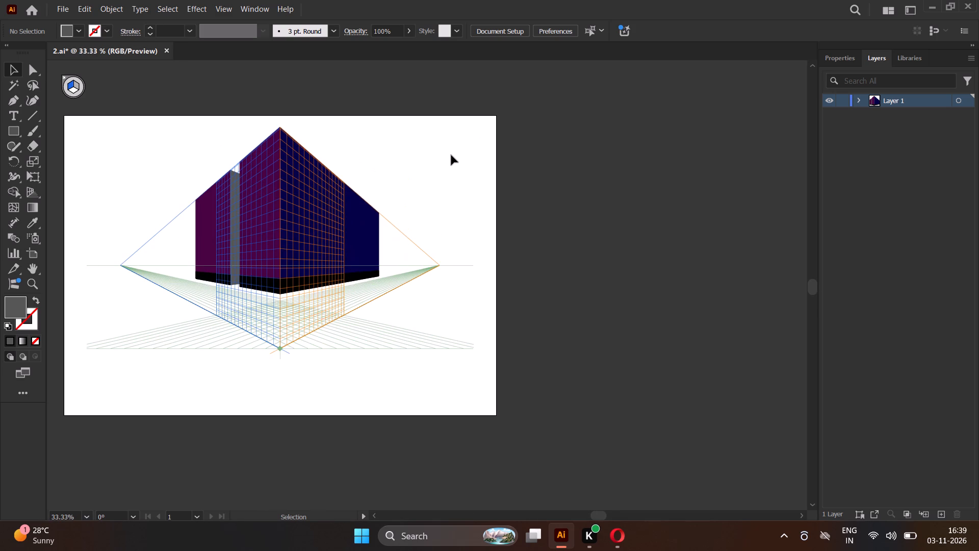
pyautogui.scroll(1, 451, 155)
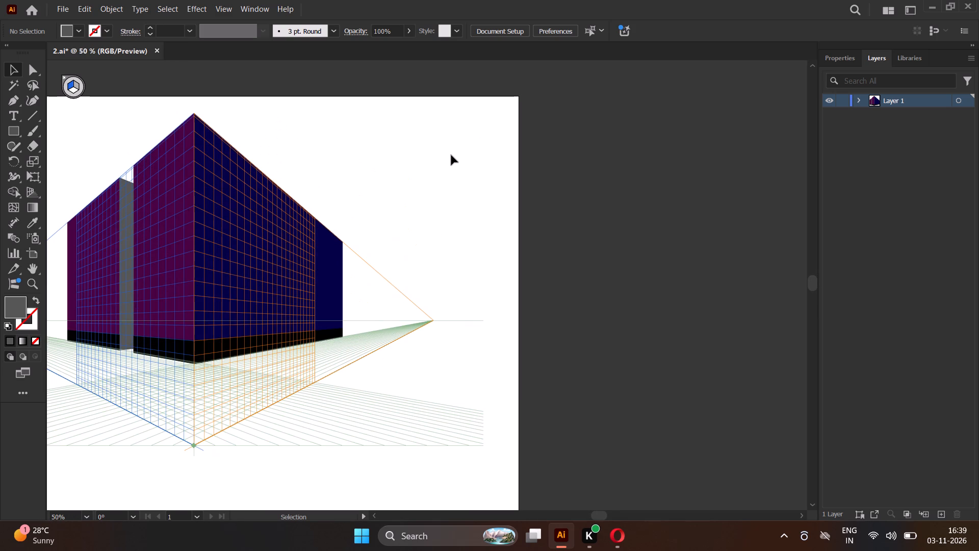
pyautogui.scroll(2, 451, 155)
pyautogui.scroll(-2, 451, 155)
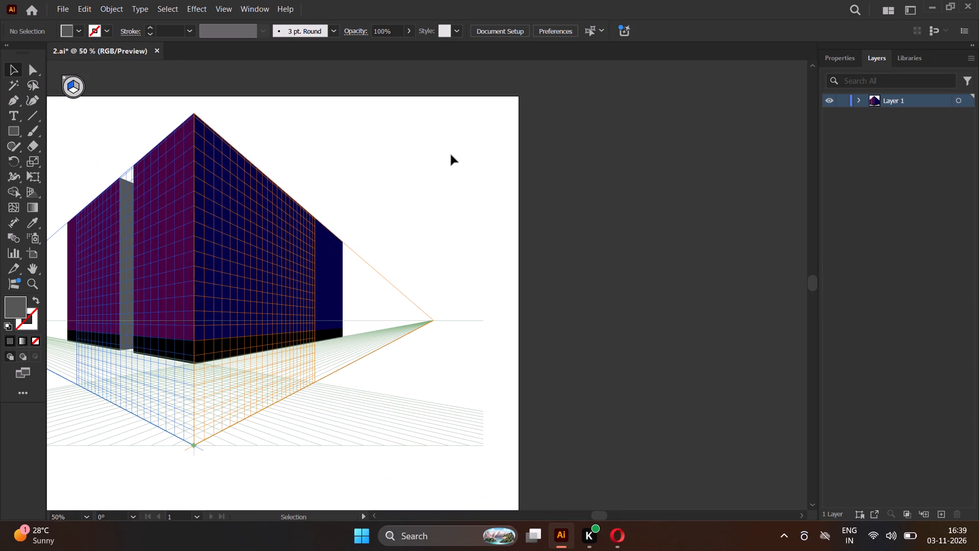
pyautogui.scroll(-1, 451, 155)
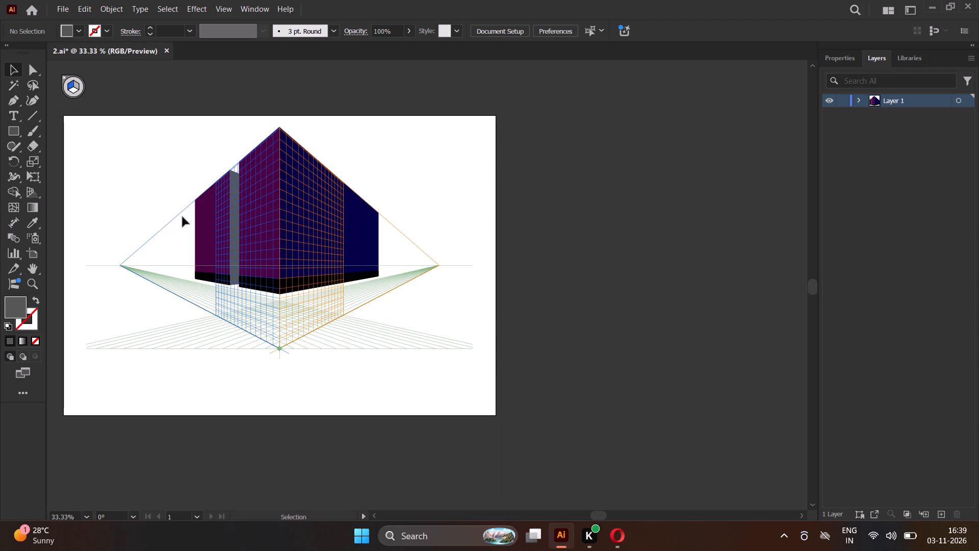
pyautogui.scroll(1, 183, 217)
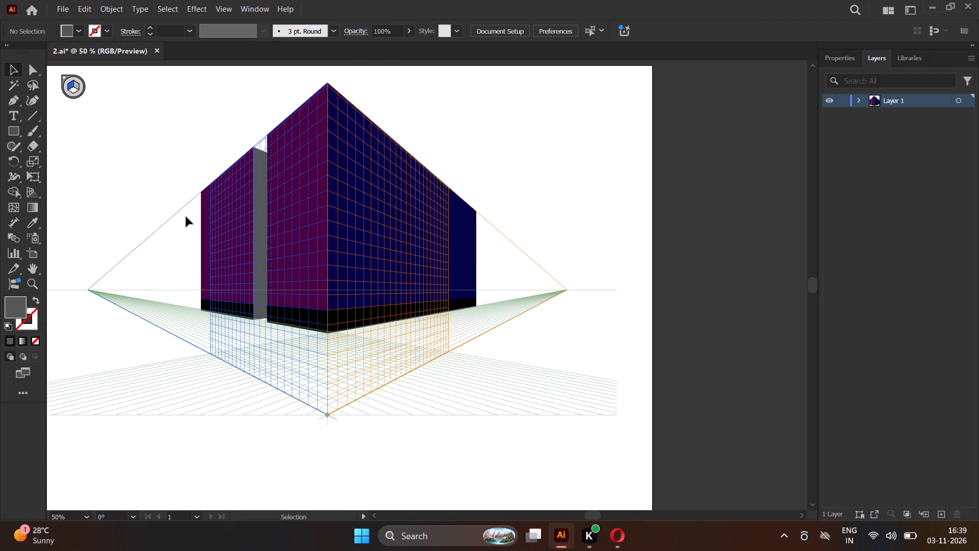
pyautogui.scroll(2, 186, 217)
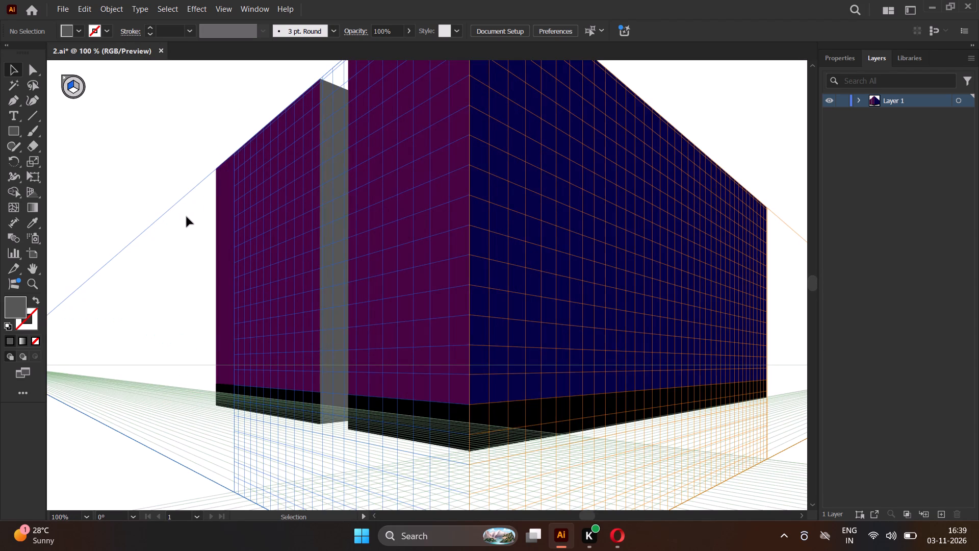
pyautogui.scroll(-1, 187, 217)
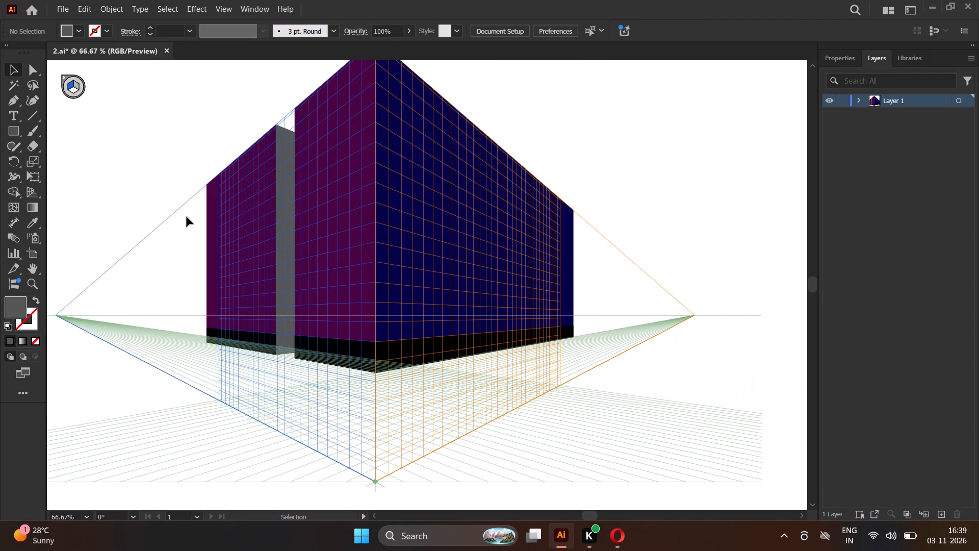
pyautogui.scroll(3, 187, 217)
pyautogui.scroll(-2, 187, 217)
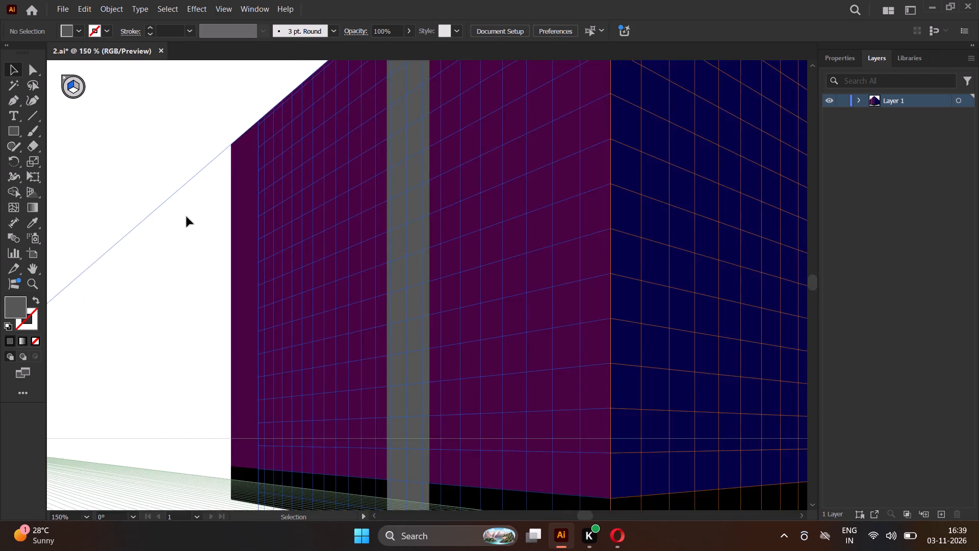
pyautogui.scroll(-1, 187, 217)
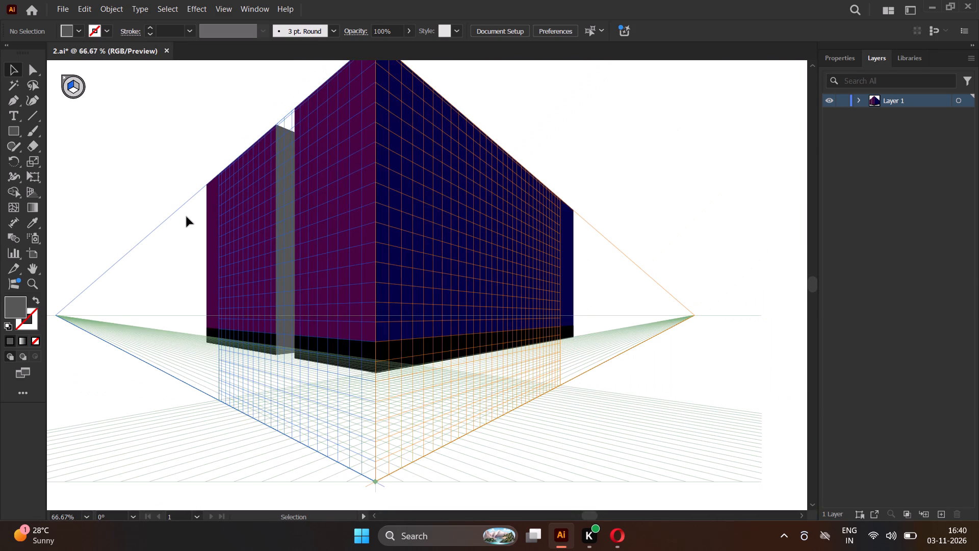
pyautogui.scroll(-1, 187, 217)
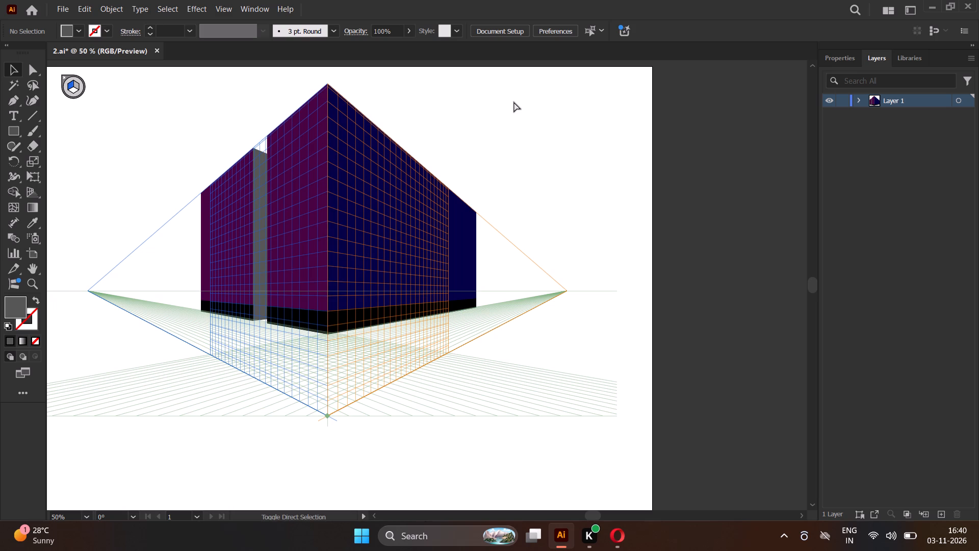
# Hide the perspective grid.
pyautogui.hotkey('ctrl', 'shift', 'i')
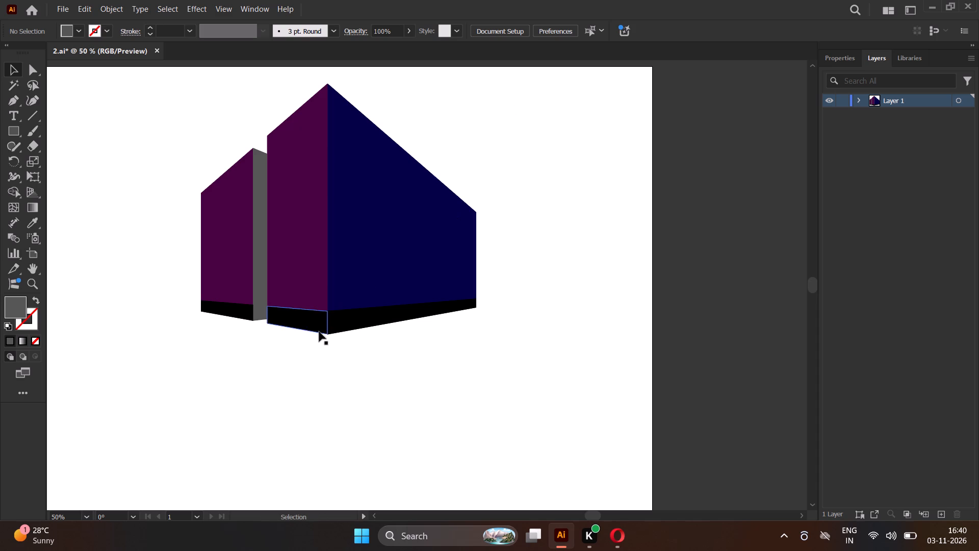
# Move the taller purple wall's black base band down about 0.54 pt so its bottom corner meets the blue wall's band, and deselect it.
pyautogui.scroll(7, 328, 338)
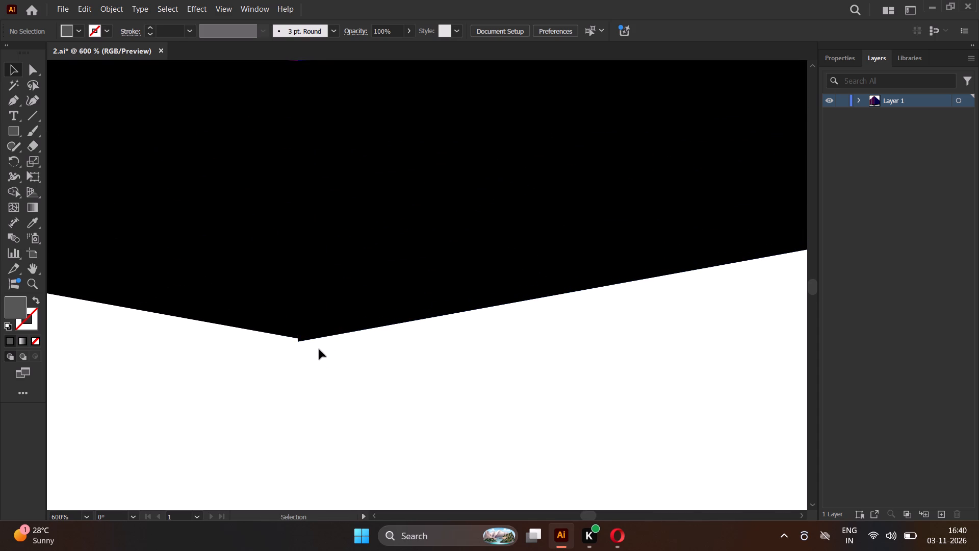
pyautogui.click(321, 331)
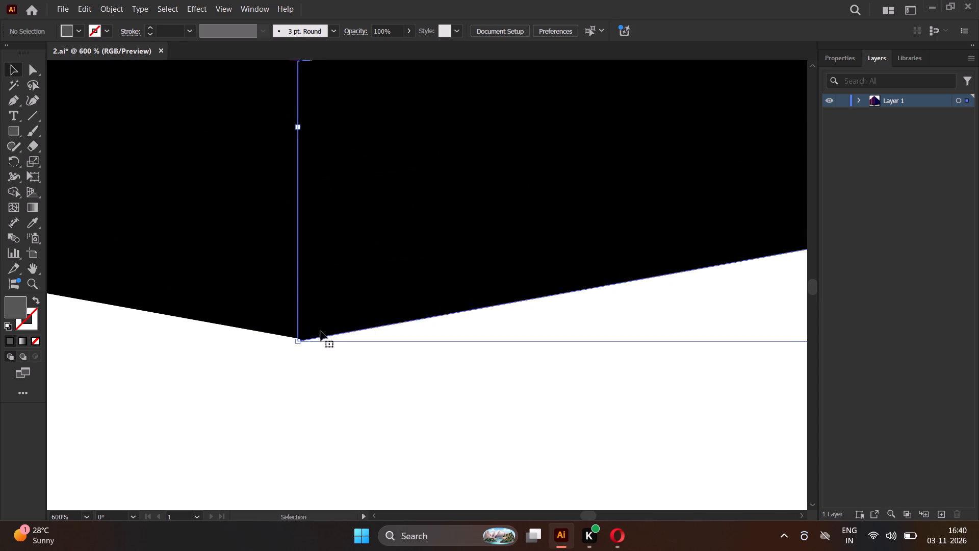
pyautogui.click(325, 373)
pyautogui.click(278, 312)
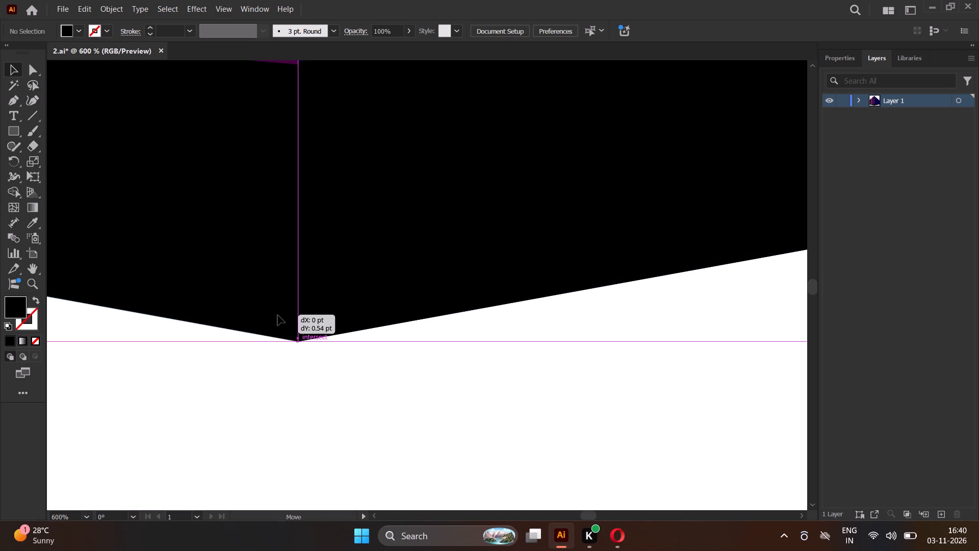
pyautogui.click(319, 383)
# Lower the top edge of the blue wall's black base band slightly to meet the purple wall's band at the corner, and deselect it.
pyautogui.scroll(-1, 316, 378)
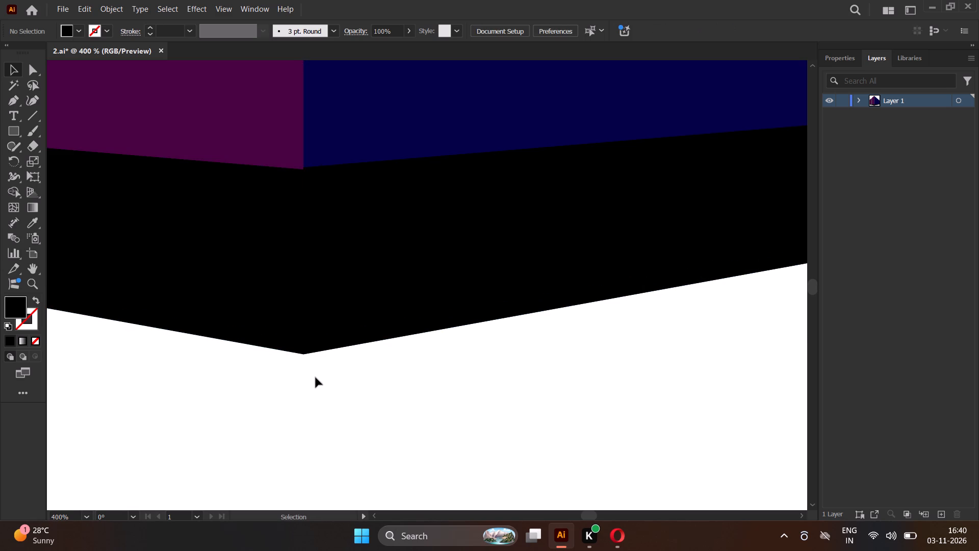
pyautogui.scroll(-3, 316, 378)
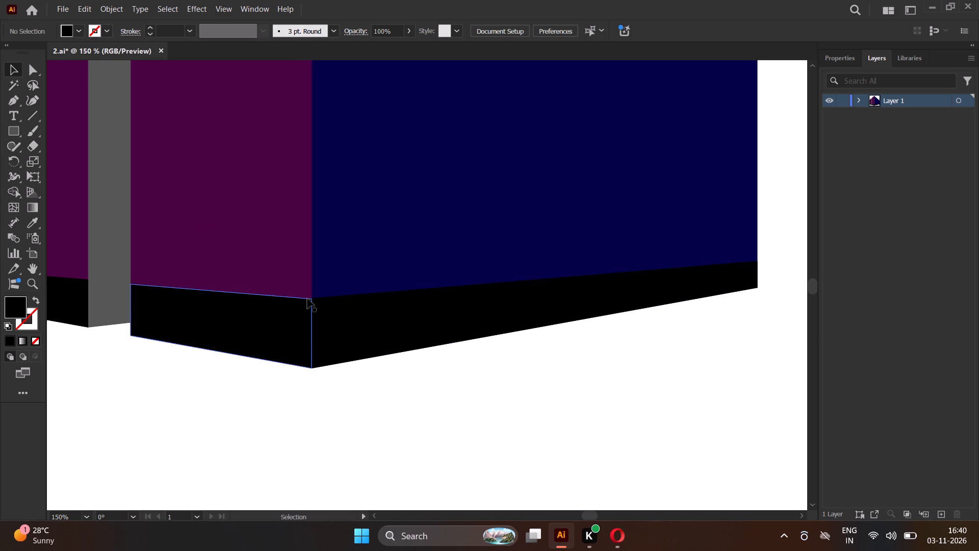
pyautogui.scroll(5, 308, 289)
pyautogui.scroll(3, 354, 319)
pyautogui.scroll(-2, 354, 319)
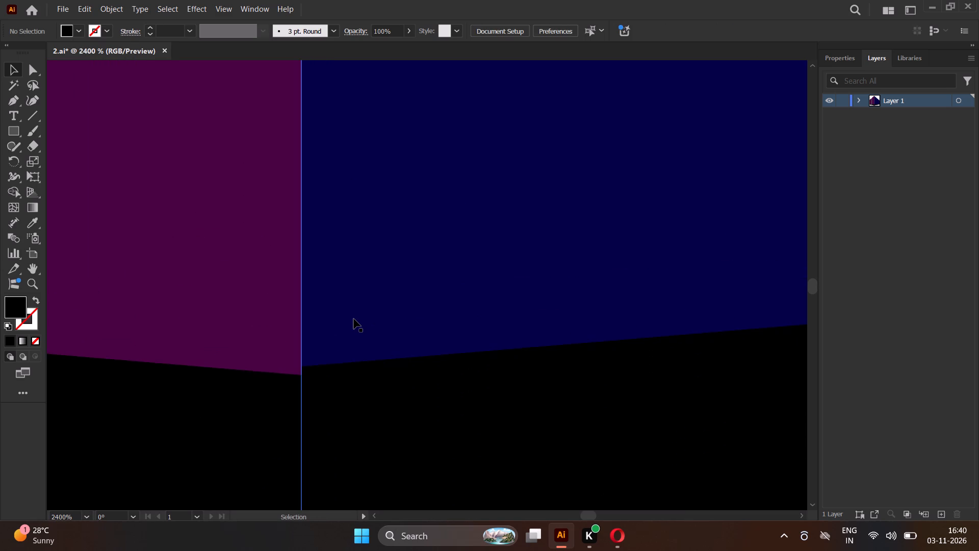
pyautogui.scroll(-3, 354, 319)
pyautogui.click(368, 339)
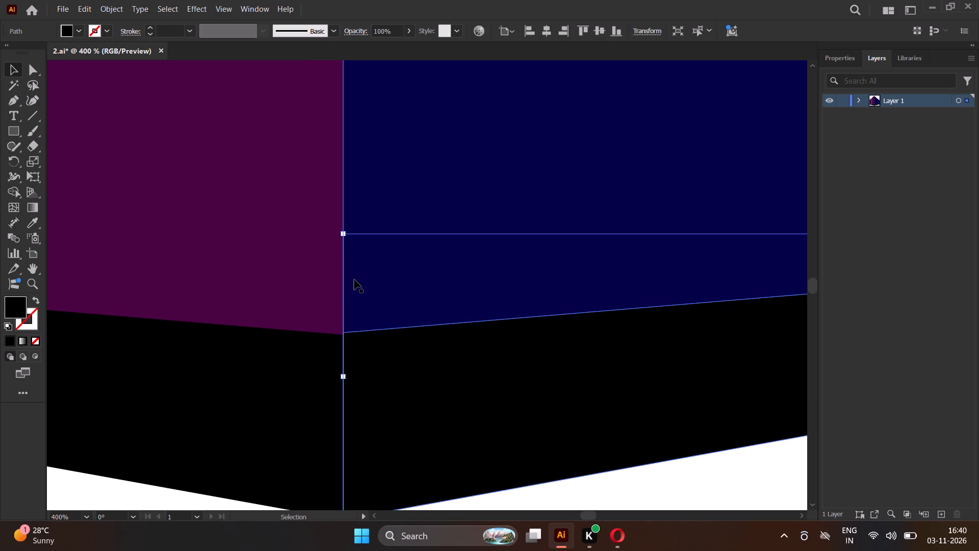
pyautogui.click(344, 235)
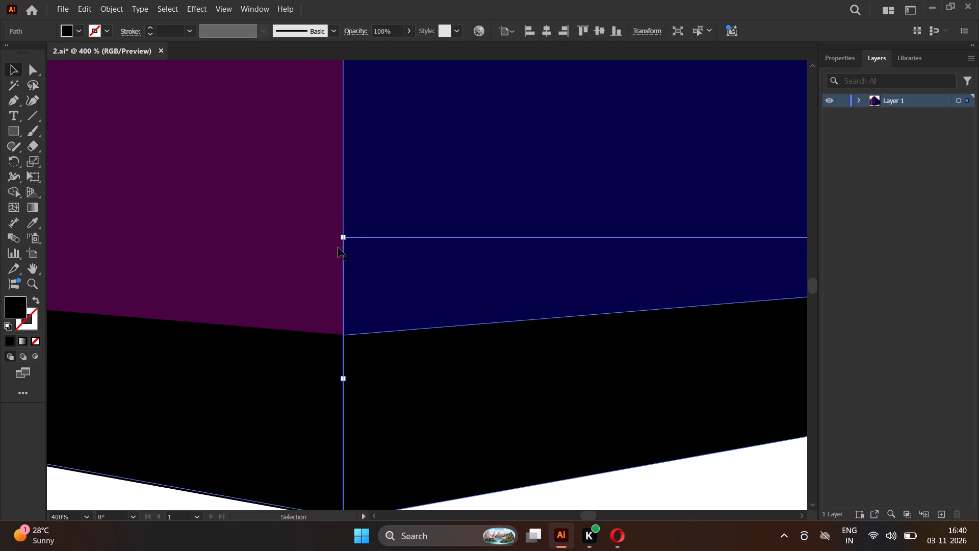
pyautogui.scroll(-2, 334, 282)
pyautogui.click(284, 424)
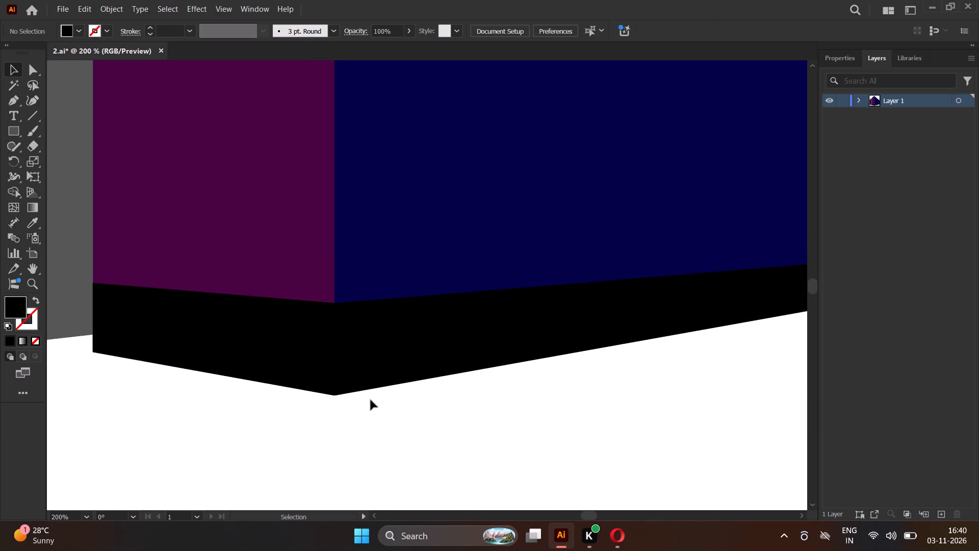
# Examine how the two black base bands join at the front corner and along the building's base.
pyautogui.scroll(4, 346, 316)
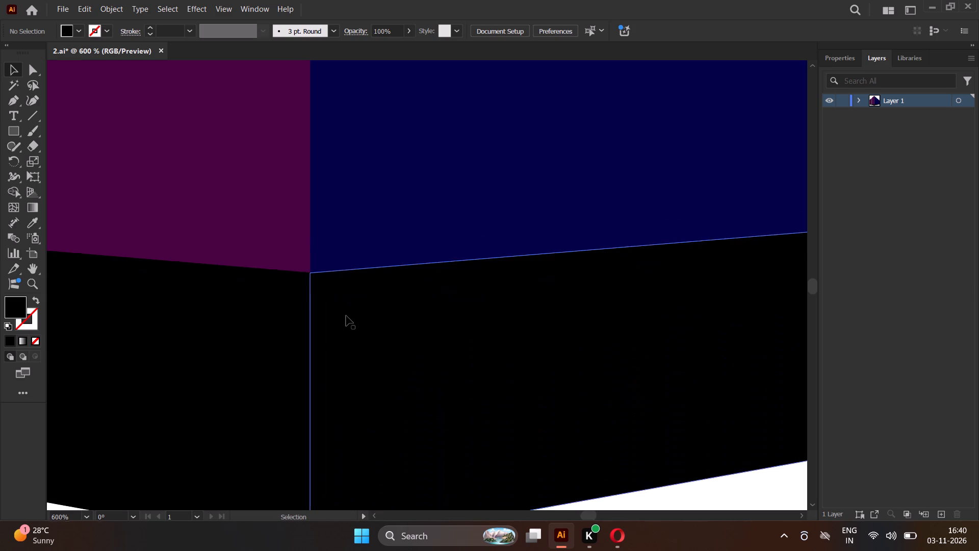
pyautogui.scroll(1, 346, 316)
pyautogui.scroll(-1, 284, 259)
pyautogui.scroll(3, 284, 259)
pyautogui.scroll(-4, 295, 270)
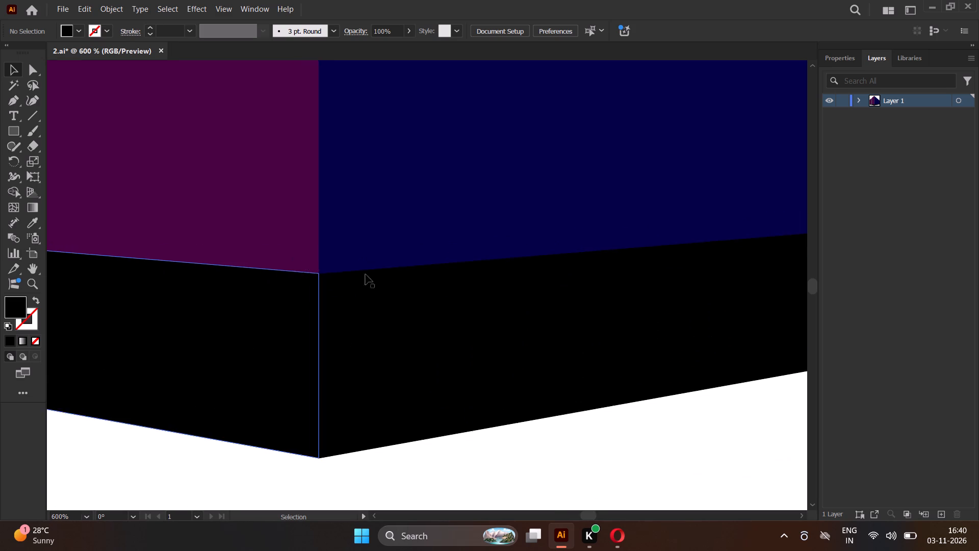
pyautogui.scroll(-2, 372, 274)
pyautogui.click(193, 394)
pyautogui.scroll(-1, 384, 394)
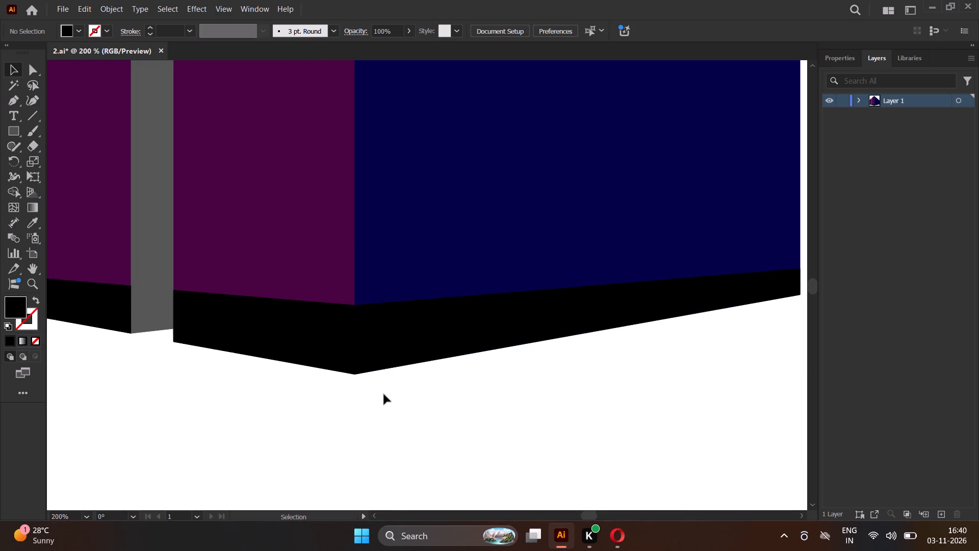
pyautogui.scroll(-1, 332, 390)
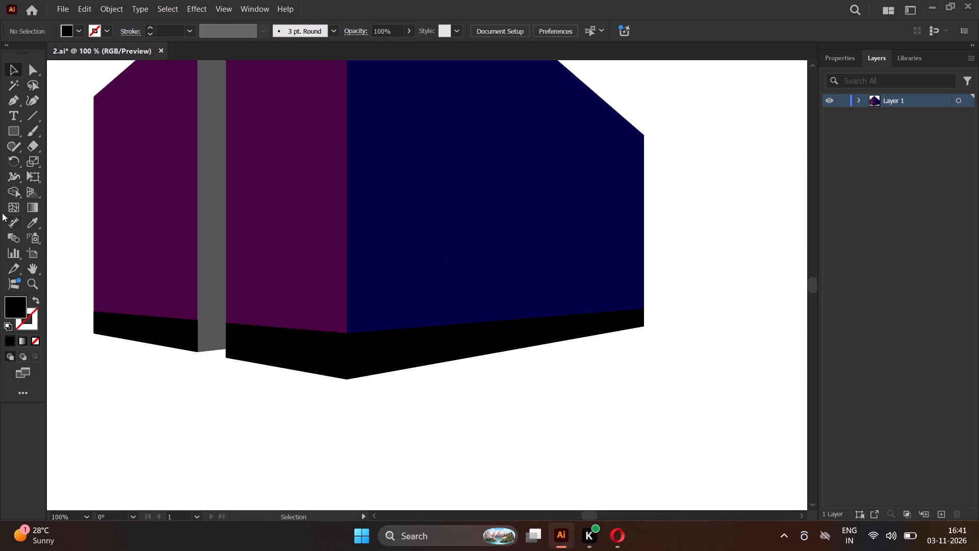
# Draw a black rectangle along the base of the narrow grey wall between the two purple walls.
pyautogui.click(9, 132)
pyautogui.scroll(4, 211, 346)
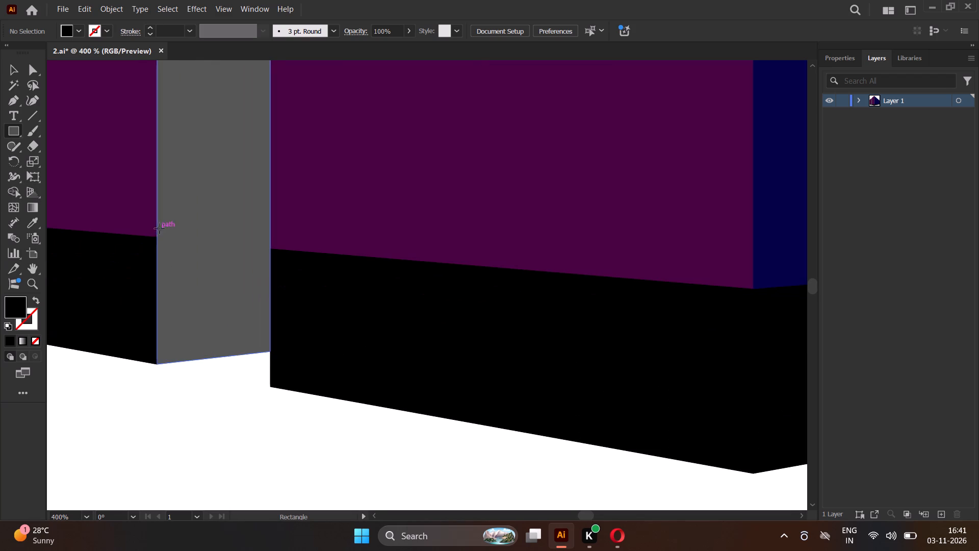
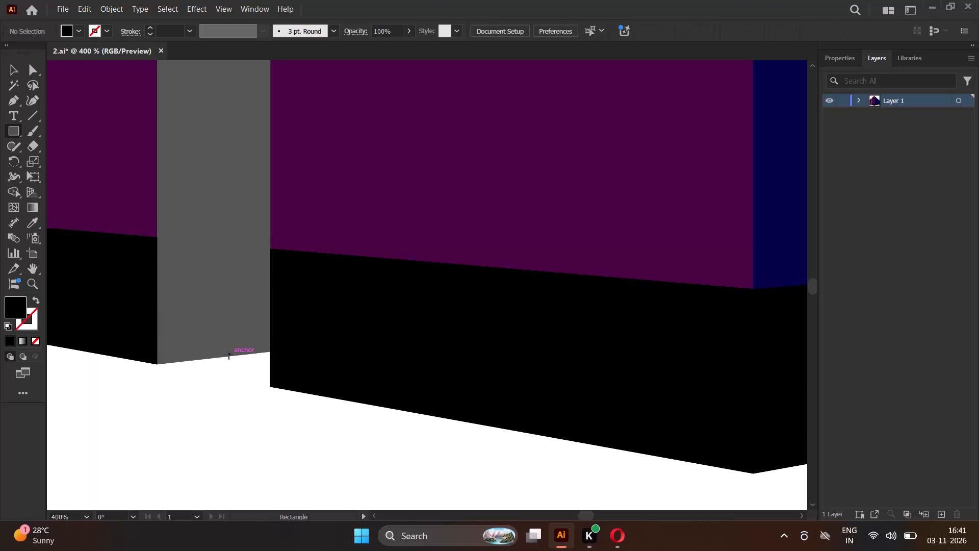
# Examine the whole building, from the base bands up to the roof corner where the purple and blue walls meet.
pyautogui.scroll(-1, 24, 347)
pyautogui.scroll(-2, 170, 353)
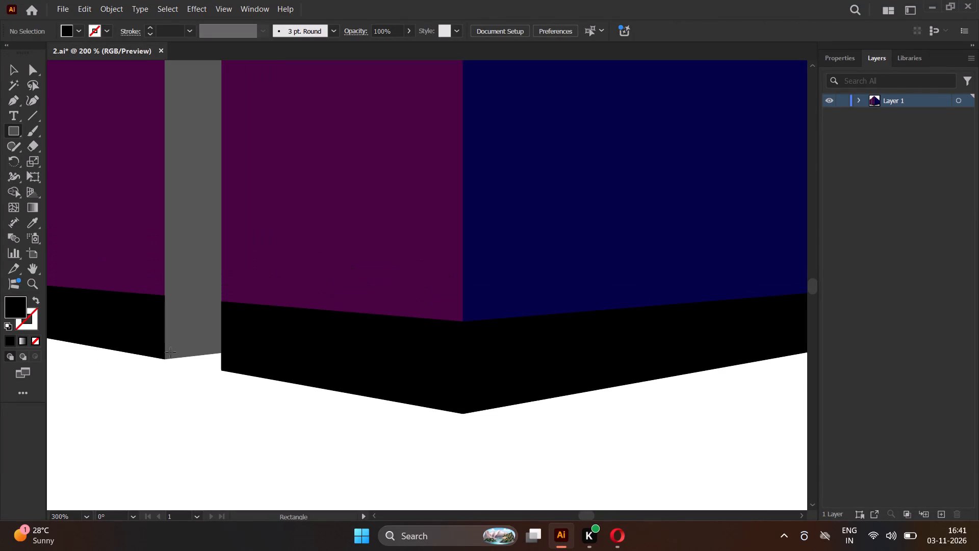
pyautogui.scroll(-2, 171, 353)
pyautogui.scroll(-1, 293, 372)
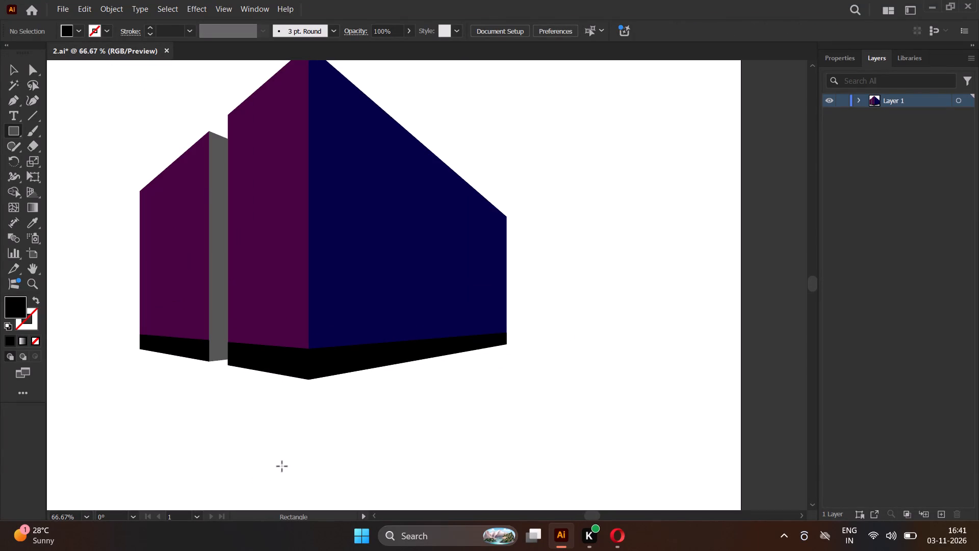
pyautogui.scroll(-1, 247, 445)
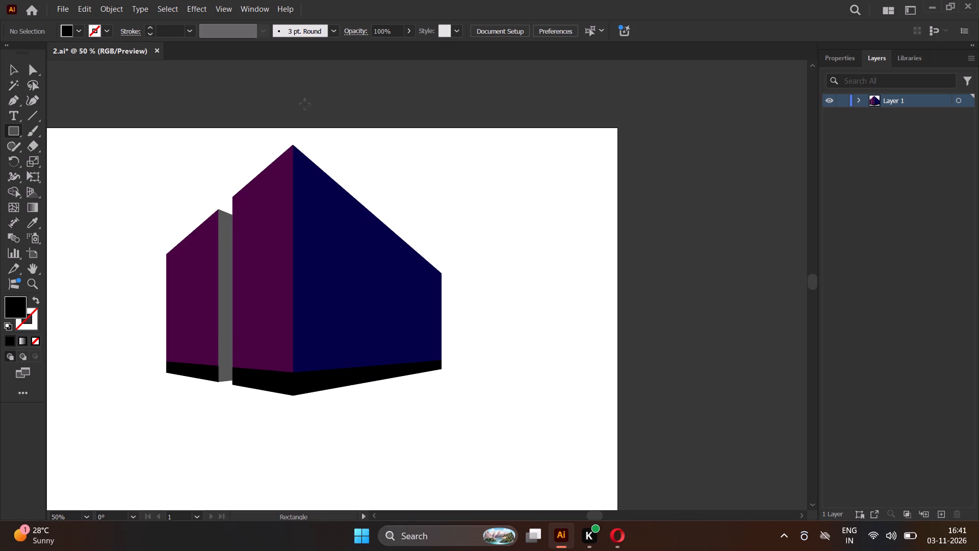
pyautogui.scroll(1, 305, 104)
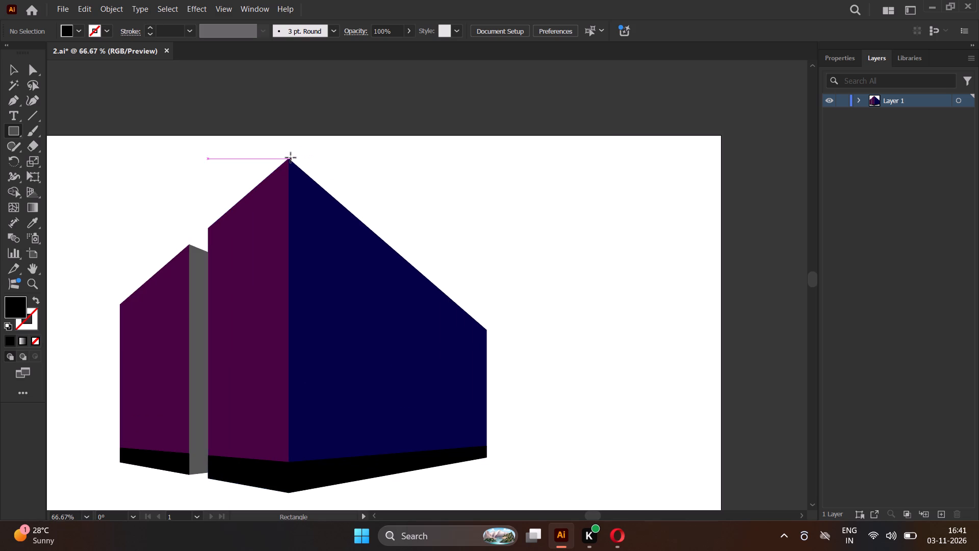
pyautogui.scroll(2, 291, 157)
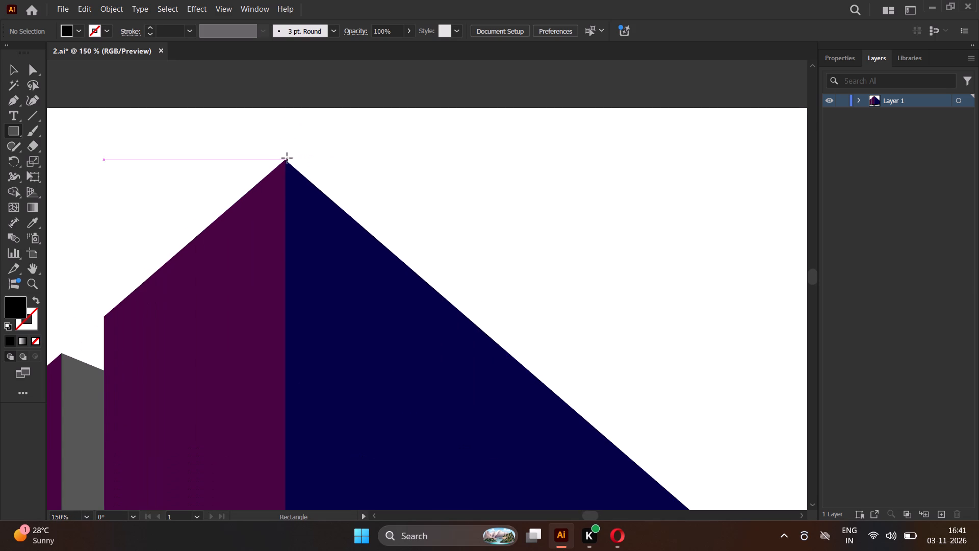
pyautogui.scroll(-2, 285, 159)
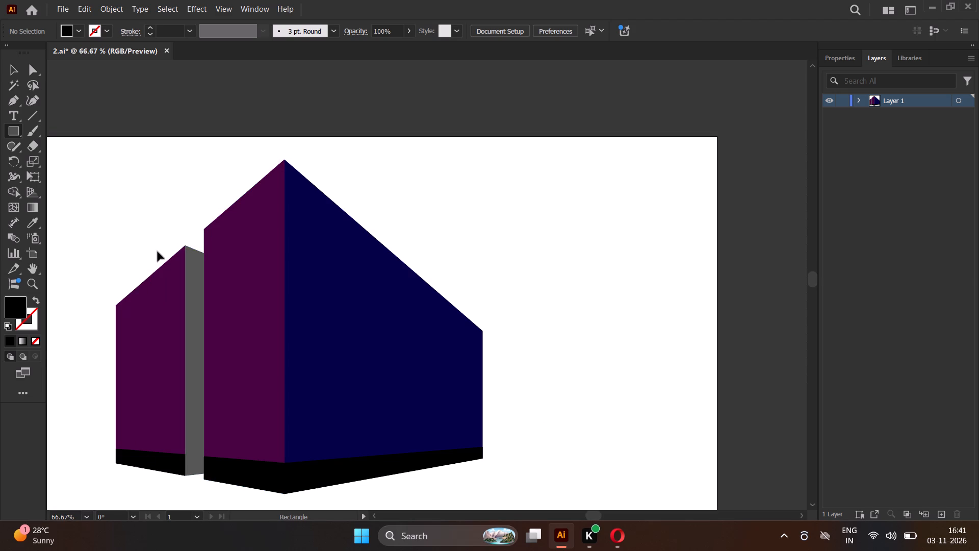
# With the perspective grid shown temporarily, draw a black rectangle about 452 by 32 pt along the shorter purple wall's top edge.
pyautogui.hotkey('ctrl', 'shift', 'i')
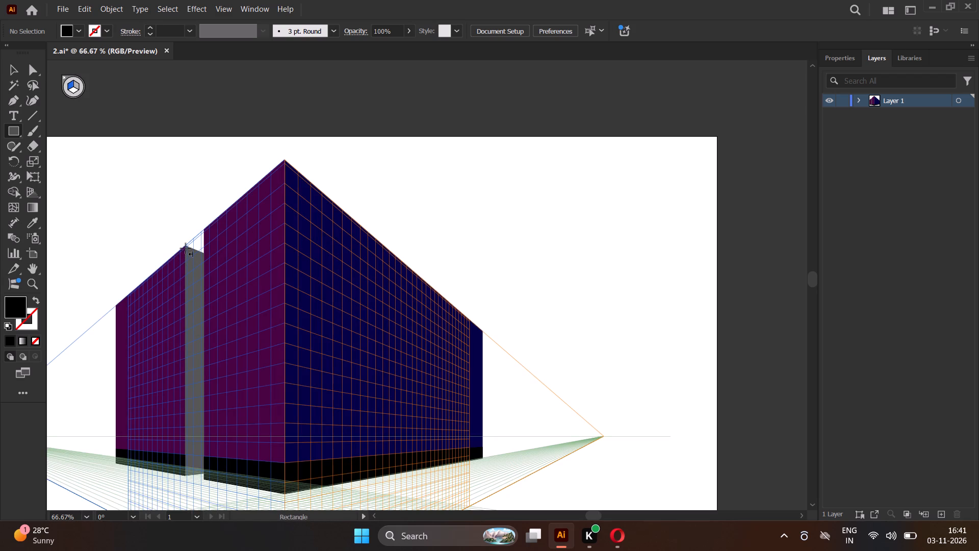
pyautogui.moveTo(186, 248); pyautogui.dragTo(132, 303)
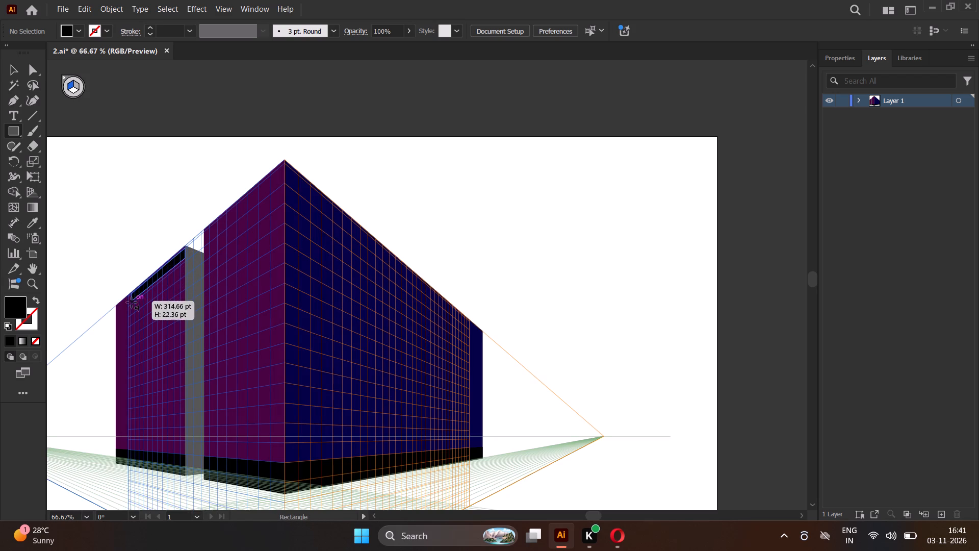
pyautogui.moveTo(132, 303); pyautogui.dragTo(118, 318)
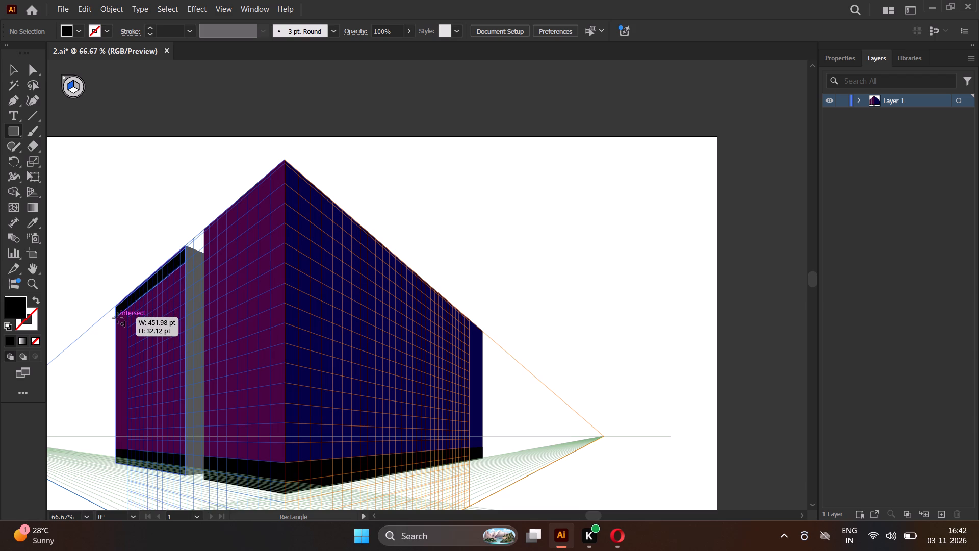
pyautogui.moveTo(118, 318); pyautogui.dragTo(118, 319)
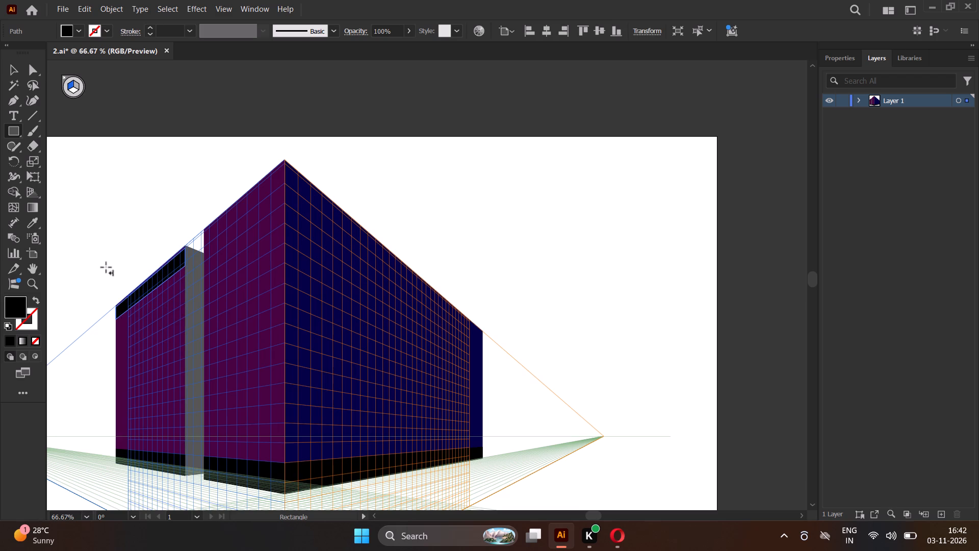
pyautogui.click(7, 69)
pyautogui.click(88, 171)
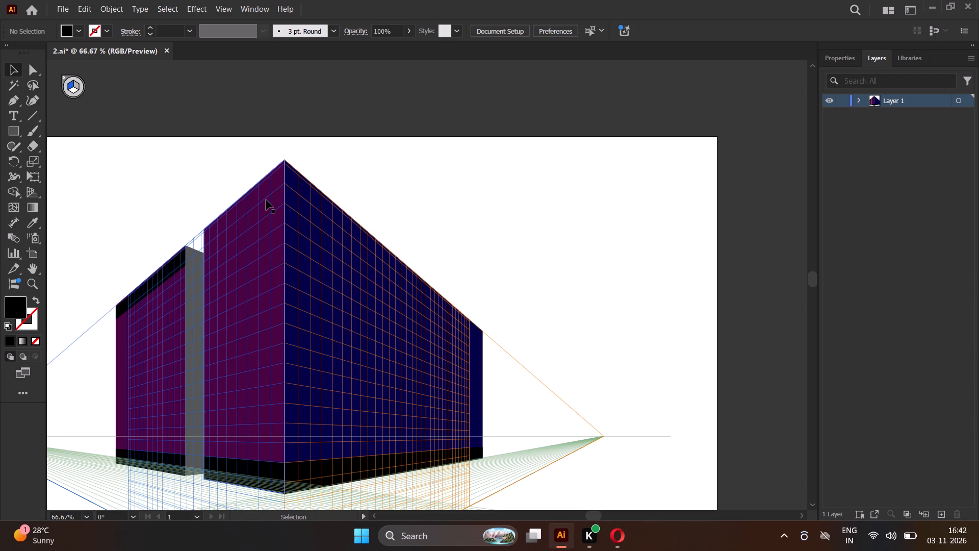
pyautogui.hotkey('ctrl', 'shift', 'i')
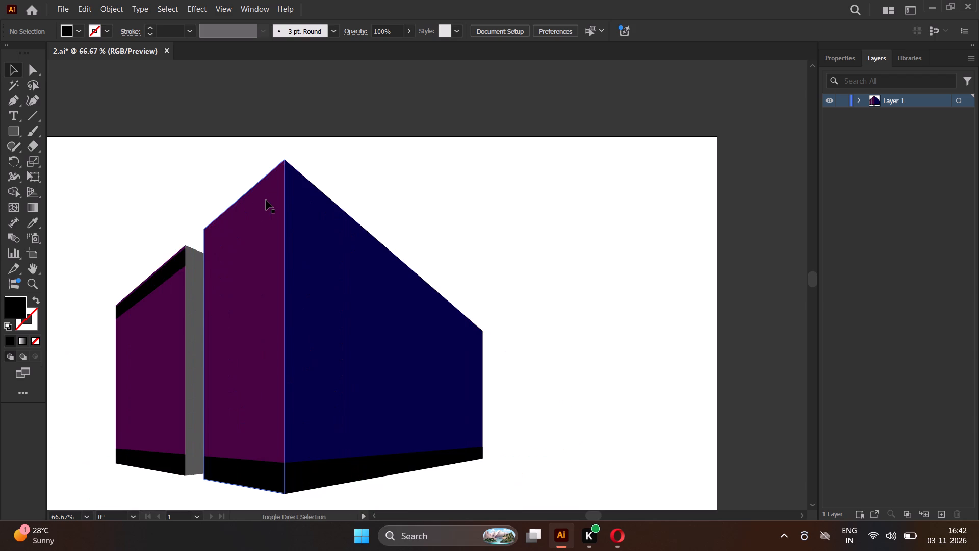
# Move the shorter purple wall's black top band straight up slightly to sit closer to the wall's sloping roof edge.
pyautogui.scroll(3, 165, 244)
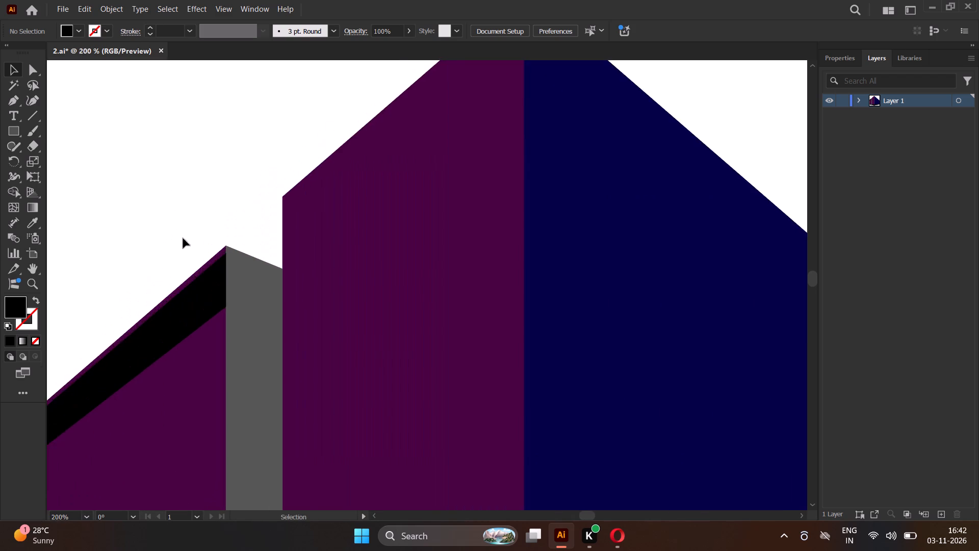
pyautogui.scroll(1, 229, 207)
pyautogui.scroll(-3, 249, 190)
pyautogui.scroll(3, 215, 312)
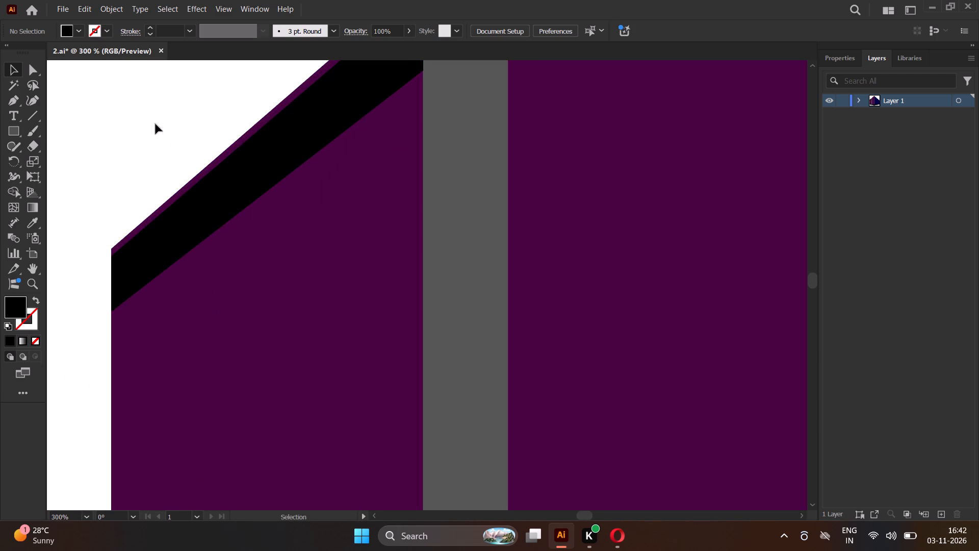
pyautogui.moveTo(198, 199); pyautogui.dragTo(198, 195)
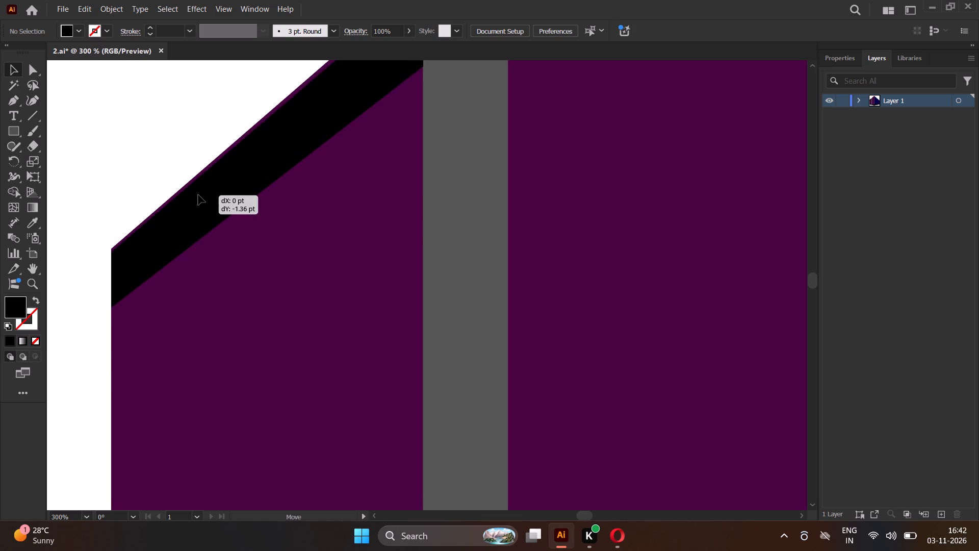
pyautogui.moveTo(198, 195); pyautogui.dragTo(198, 193)
pyautogui.scroll(-1, 147, 222)
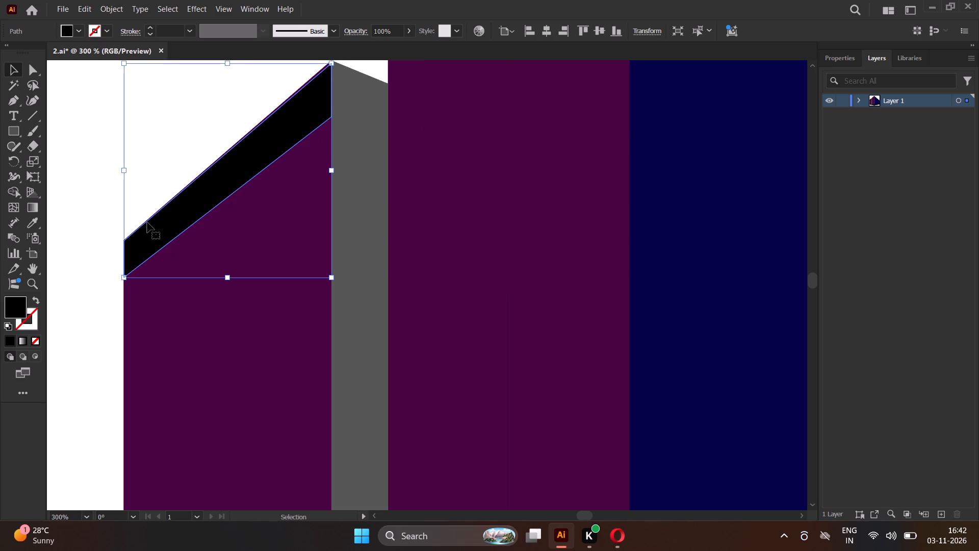
pyautogui.scroll(-2, 161, 167)
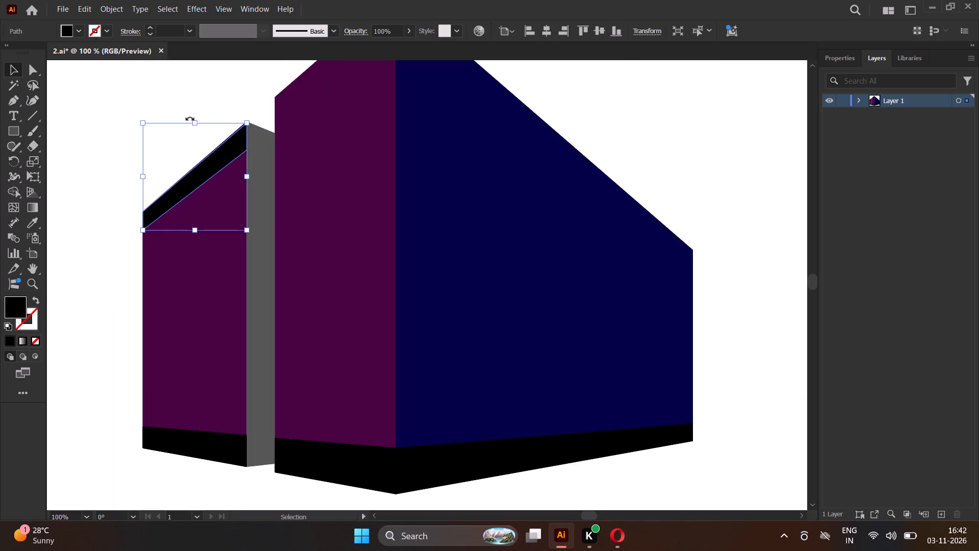
# Move the black top band's upper anchor beside the grey wall up to the shorter purple wall's peak.
pyautogui.scroll(3, 216, 105)
pyautogui.scroll(4, 263, 126)
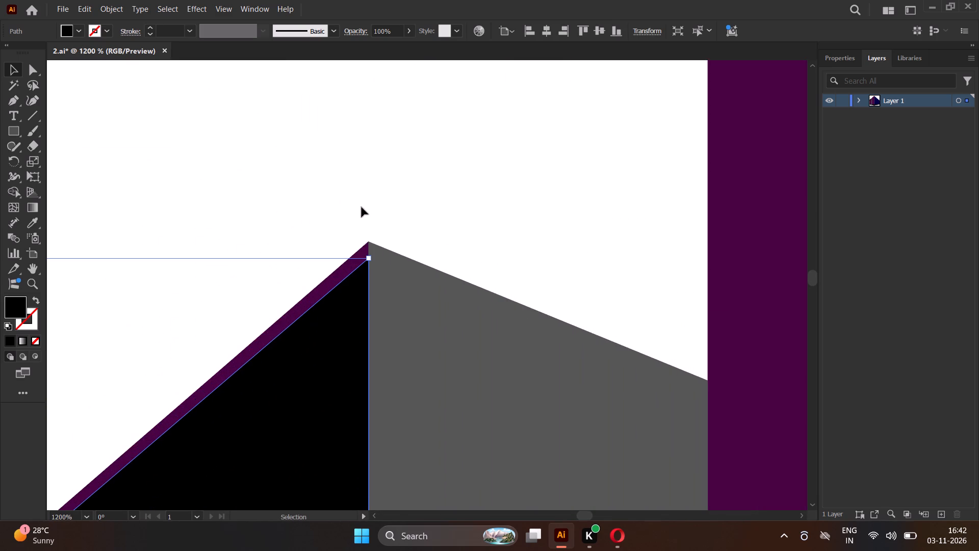
pyautogui.scroll(3, 363, 208)
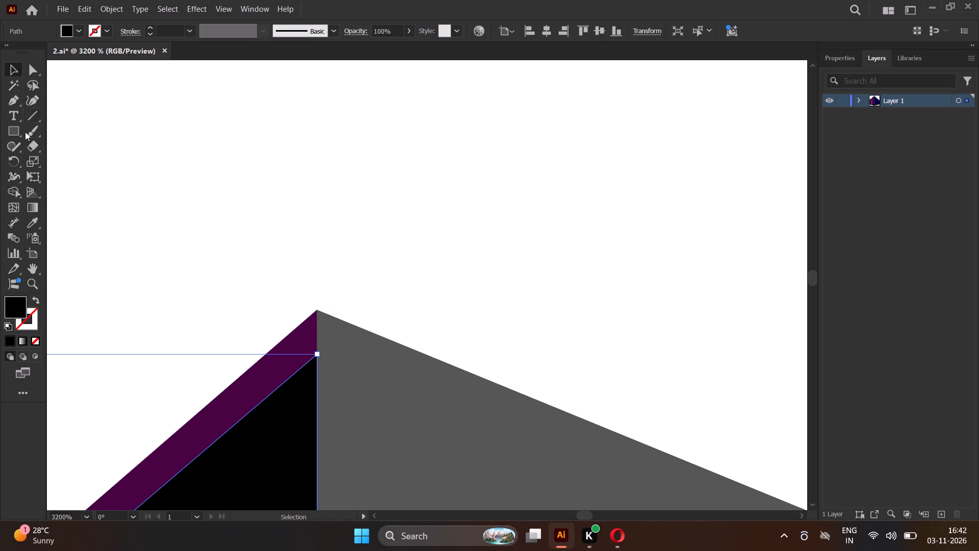
pyautogui.click(40, 68)
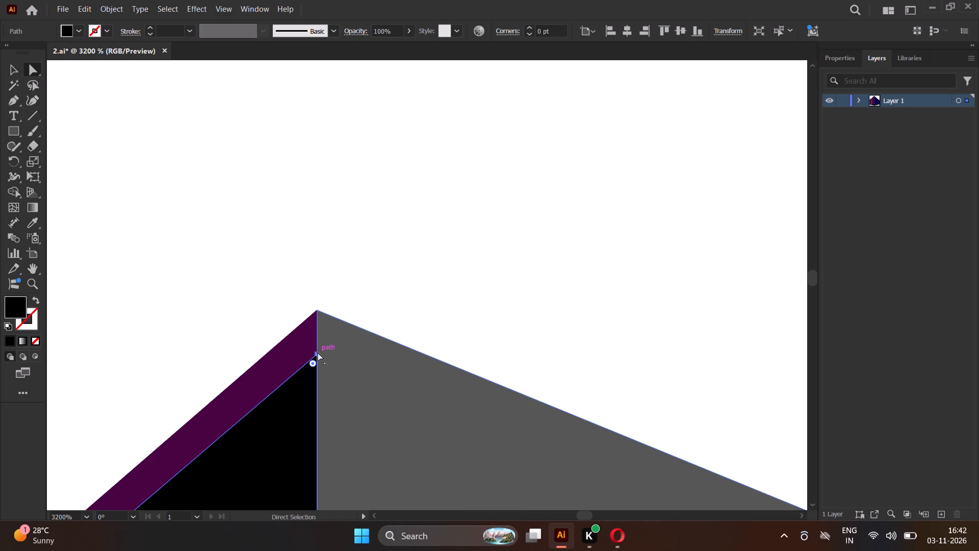
pyautogui.click(317, 354)
pyautogui.moveTo(317, 354); pyautogui.dragTo(316, 339)
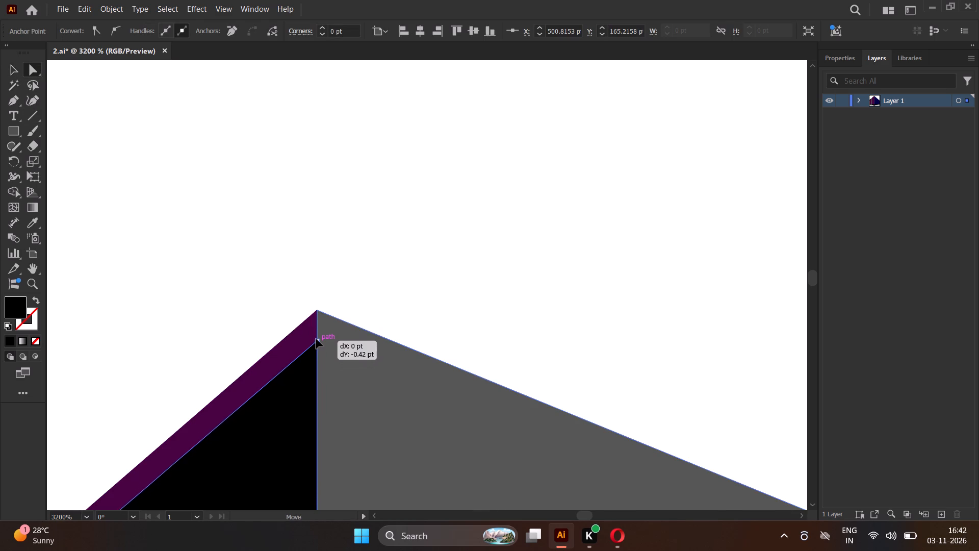
pyautogui.moveTo(316, 339); pyautogui.dragTo(316, 311)
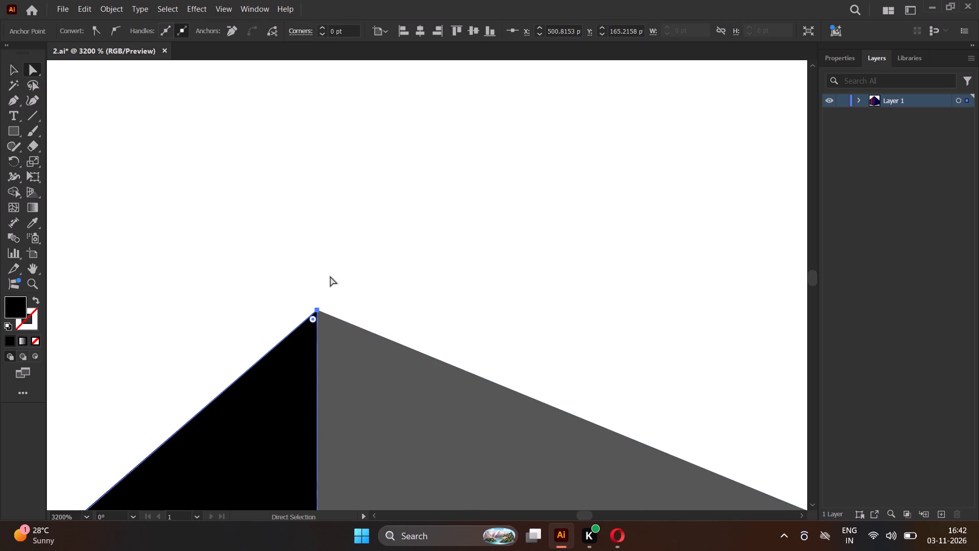
# Raise the black top band's upper anchor at the outer edge to the shorter purple wall's top corner, and deselect the band.
pyautogui.scroll(-2, 343, 234)
pyautogui.scroll(1, 344, 233)
pyautogui.scroll(-3, 344, 233)
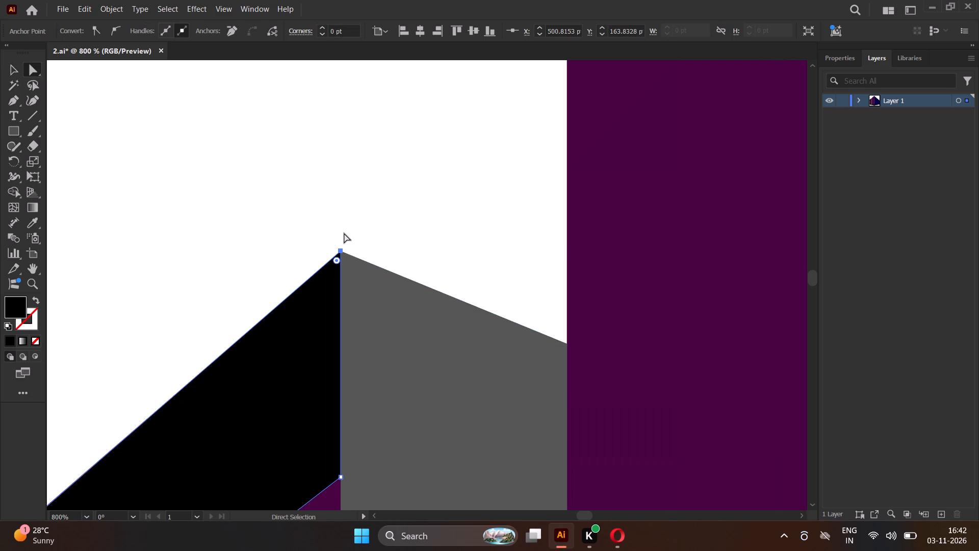
pyautogui.scroll(-3, 345, 233)
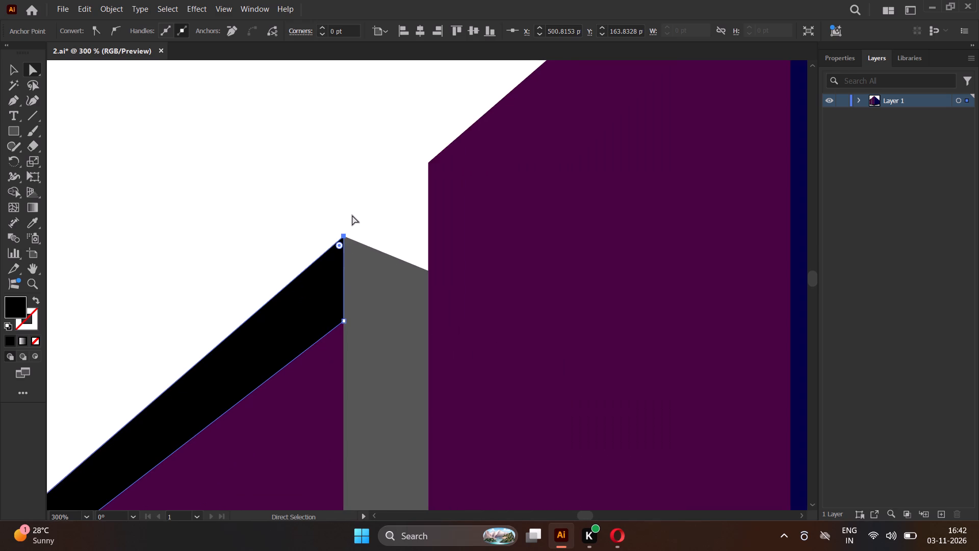
pyautogui.scroll(-2, 356, 211)
pyautogui.scroll(1, 186, 379)
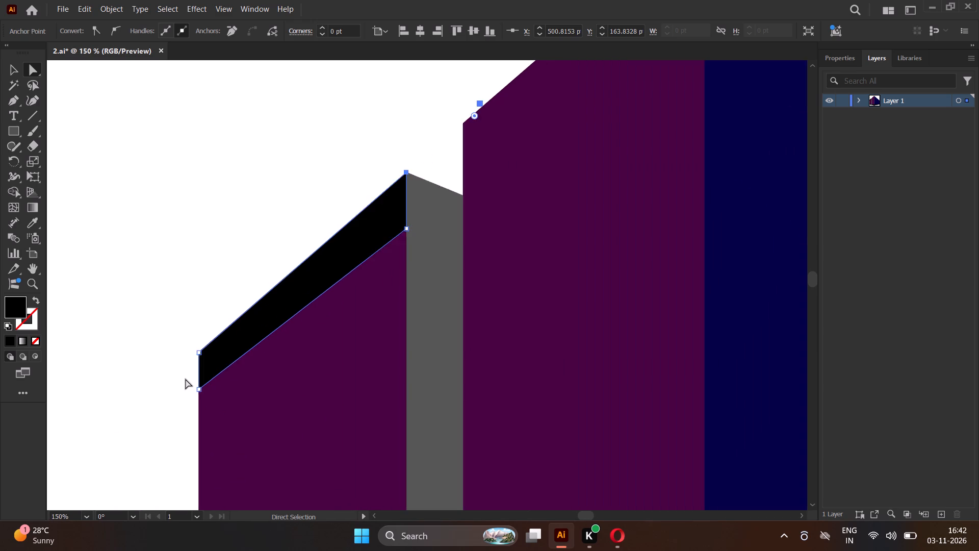
pyautogui.scroll(4, 186, 379)
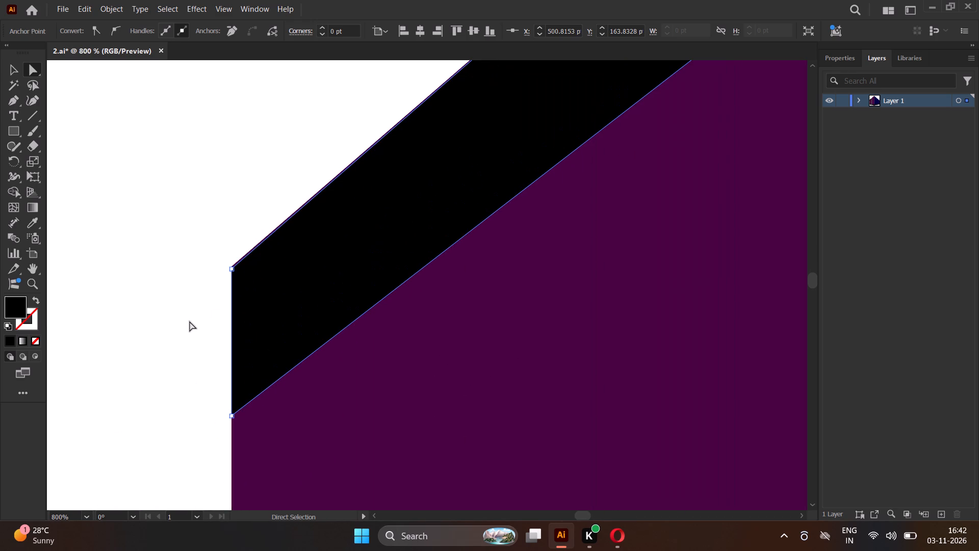
pyautogui.scroll(4, 235, 185)
pyautogui.scroll(1, 245, 285)
pyautogui.scroll(-2, 320, 209)
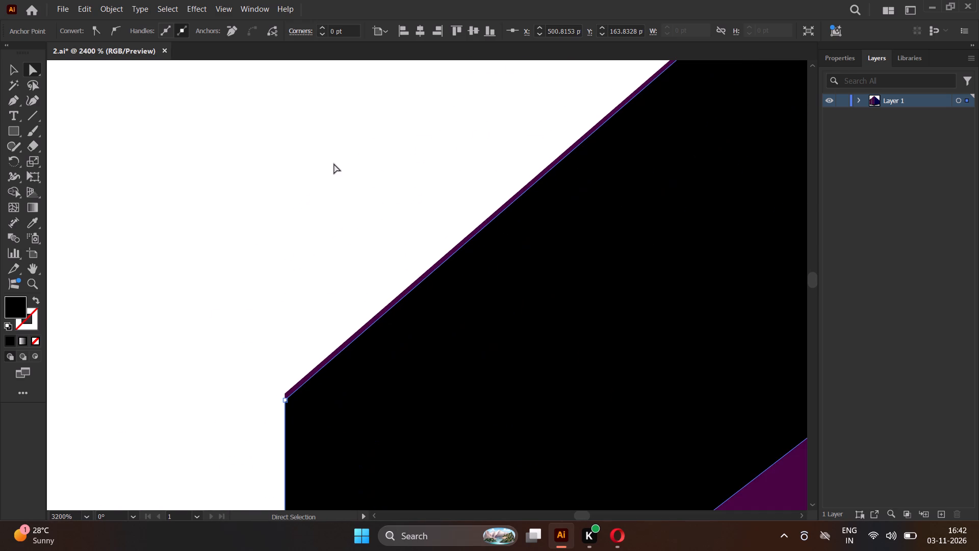
pyautogui.scroll(3, 281, 415)
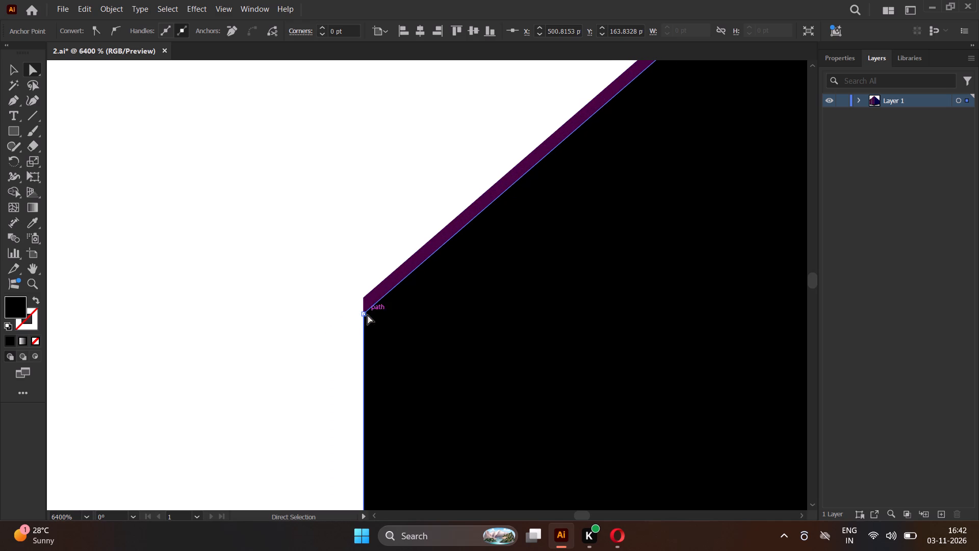
pyautogui.click(363, 314)
pyautogui.moveTo(363, 314); pyautogui.dragTo(363, 299)
pyautogui.scroll(-3, 256, 284)
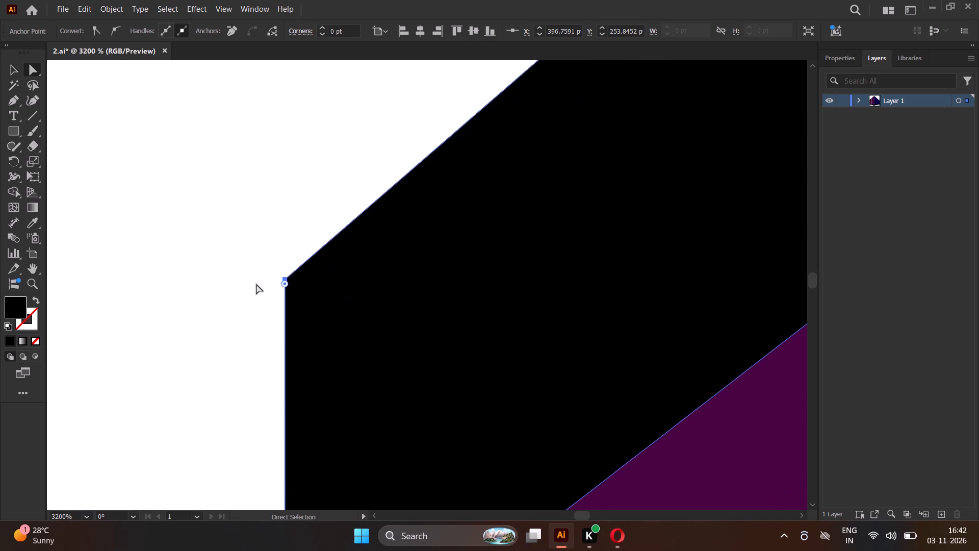
pyautogui.scroll(-1, 256, 284)
pyautogui.click(223, 274)
# Show the perspective grid over the whole building again, ready for drawing rectangles on its planes.
pyautogui.scroll(-5, 213, 275)
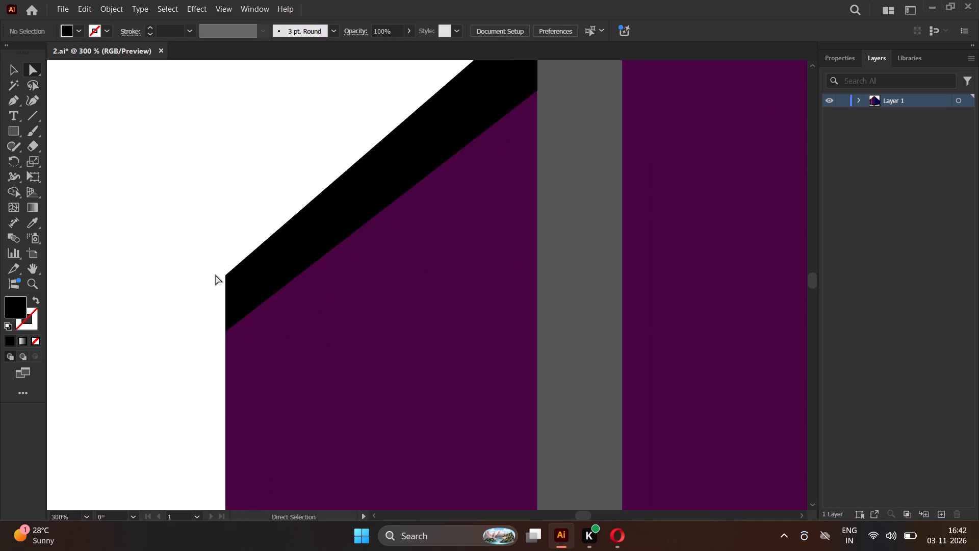
pyautogui.scroll(-1, 218, 275)
pyautogui.scroll(1, 210, 288)
pyautogui.scroll(-2, 210, 288)
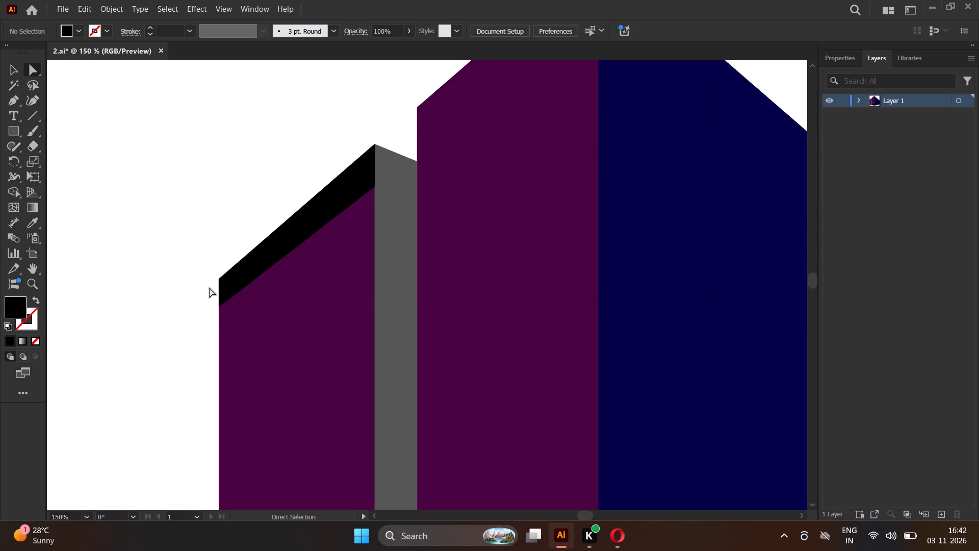
pyautogui.scroll(-1, 210, 288)
pyautogui.scroll(1, 210, 288)
pyautogui.scroll(-2, 210, 288)
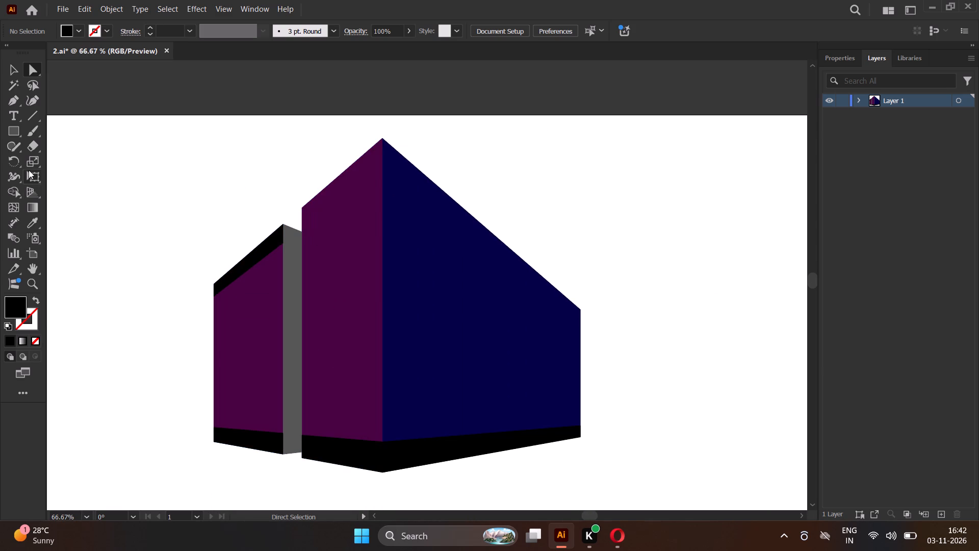
pyautogui.click(17, 124)
pyautogui.press('Left')
pyautogui.hotkey('ctrl', 'shift', 'i')
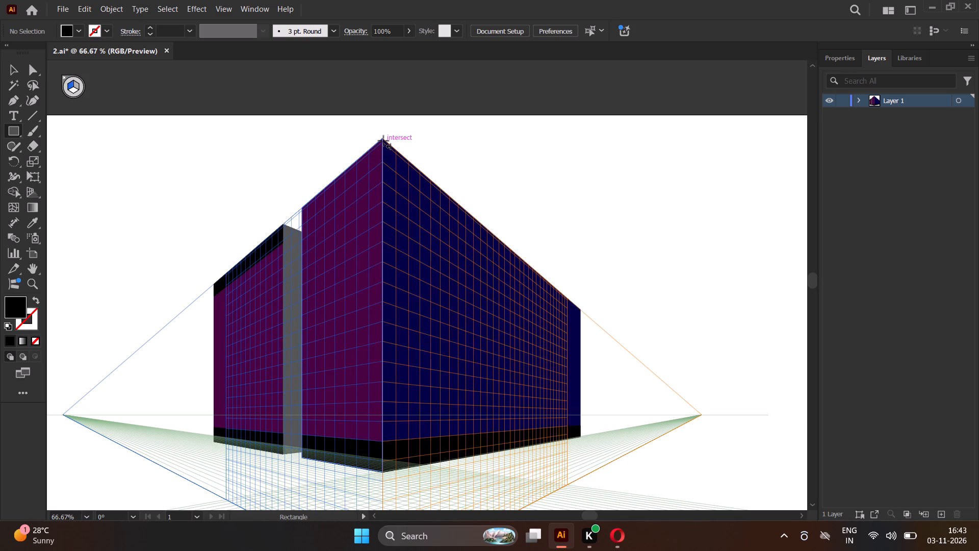
# On the right grid plane, draw a black rectangle about 1108 by 40 pt along the navy wall's sloping top edge, and deselect it.
pyautogui.moveTo(383, 141); pyautogui.dragTo(421, 188)
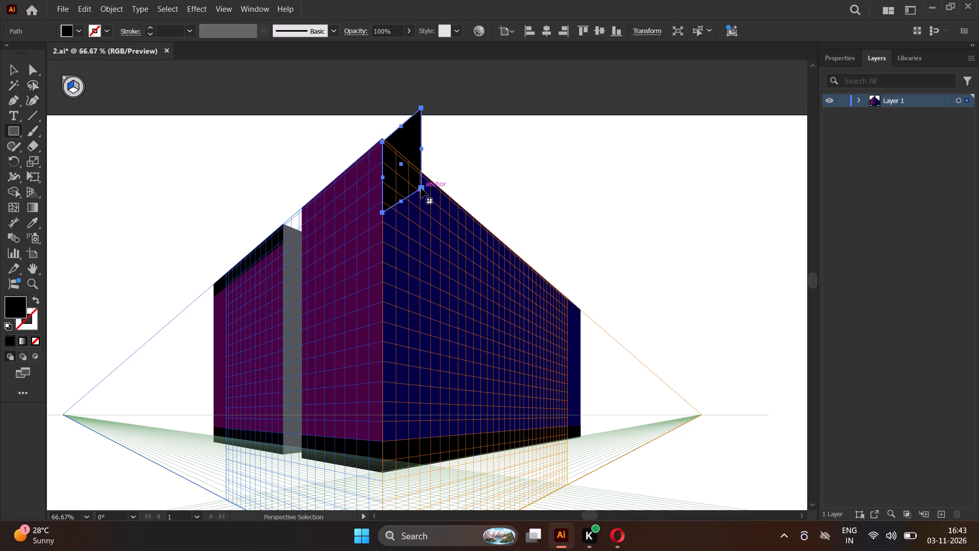
pyautogui.hotkey('ctrl', 'z')
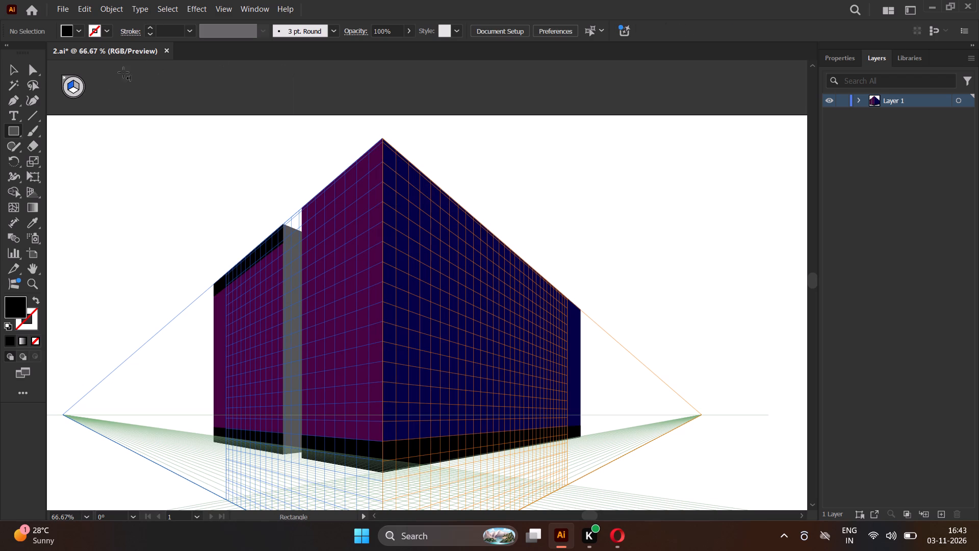
pyautogui.click(74, 86)
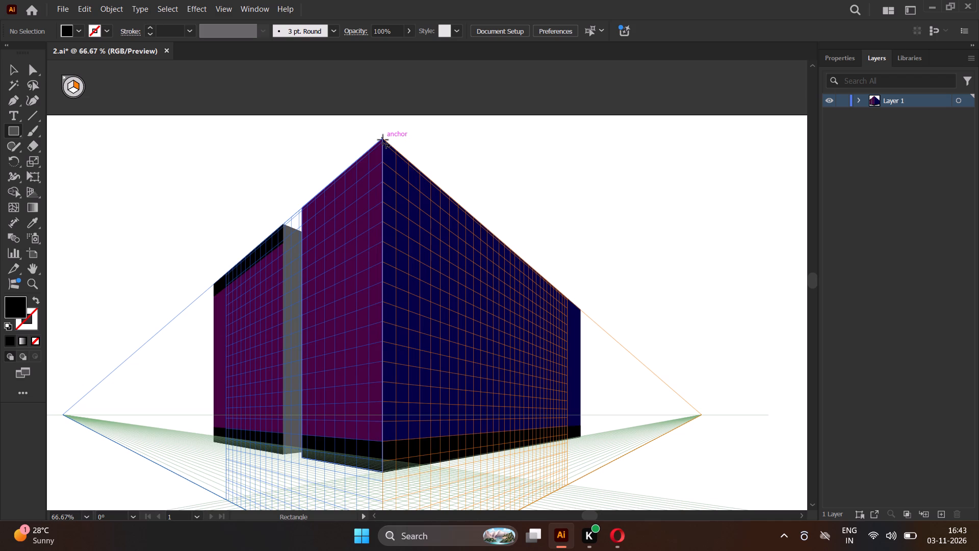
pyautogui.moveTo(383, 140); pyautogui.dragTo(519, 261)
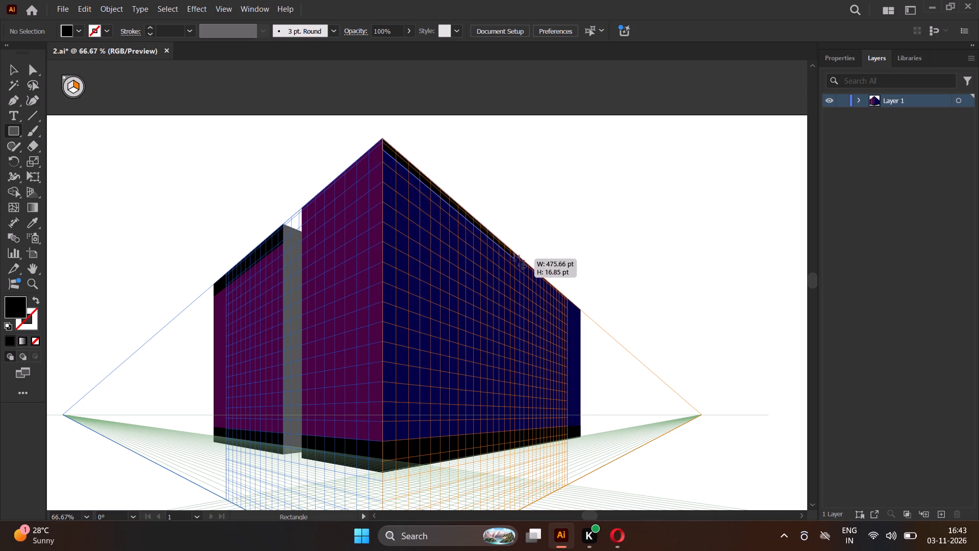
pyautogui.moveTo(519, 261); pyautogui.dragTo(557, 302)
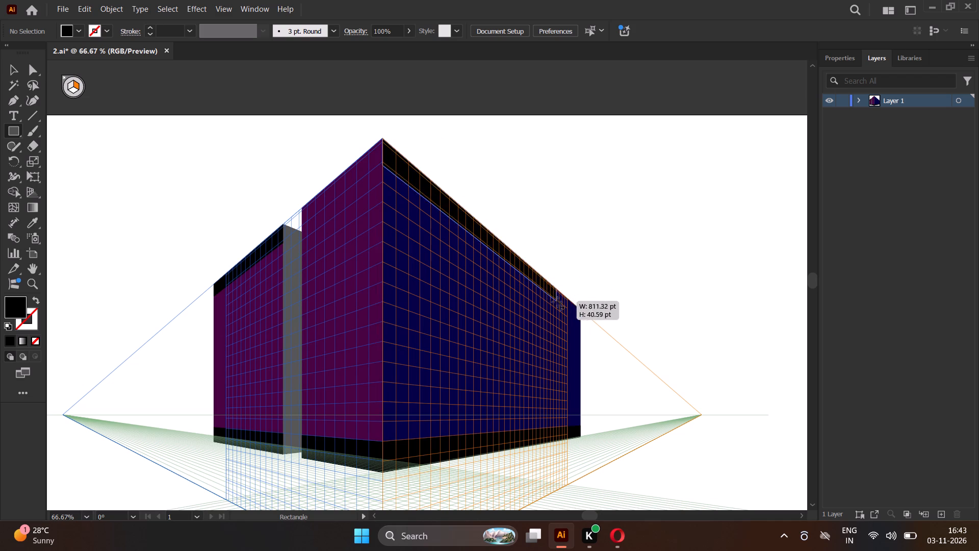
pyautogui.moveTo(557, 302); pyautogui.dragTo(570, 312)
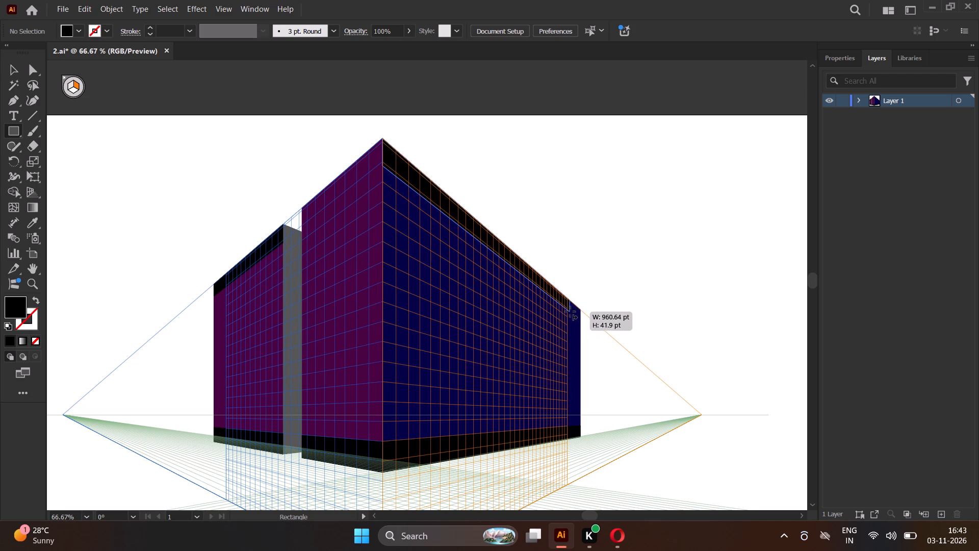
pyautogui.moveTo(570, 312); pyautogui.dragTo(580, 318)
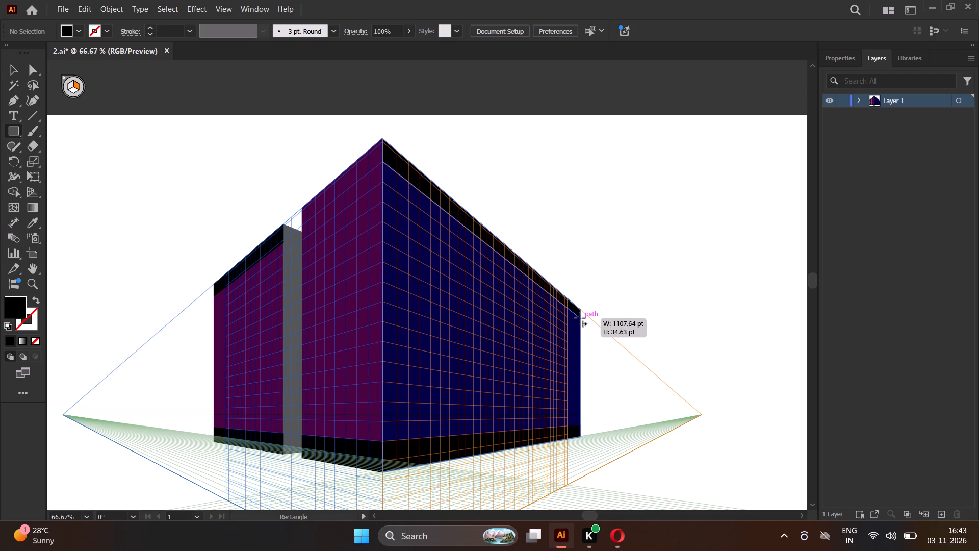
pyautogui.moveTo(580, 318); pyautogui.dragTo(578, 317)
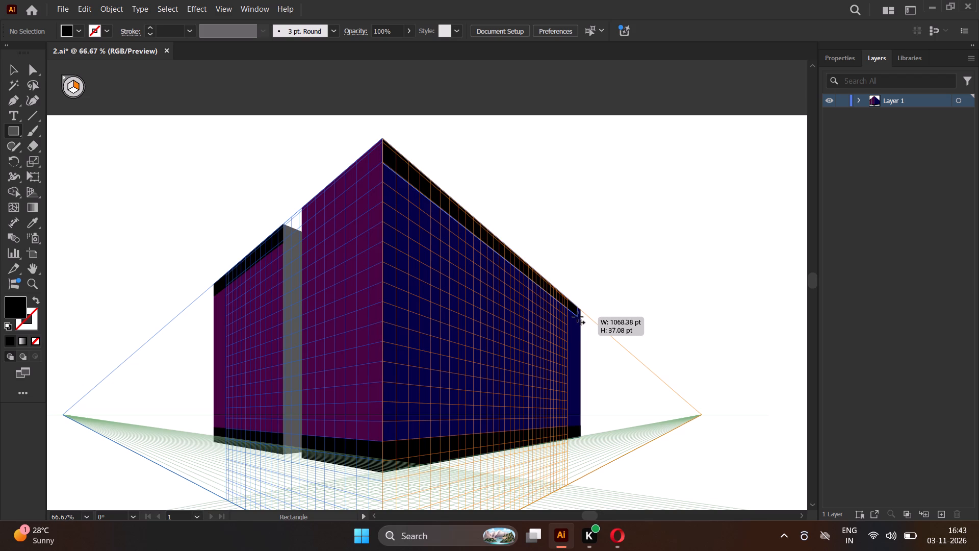
pyautogui.moveTo(578, 317); pyautogui.dragTo(580, 319)
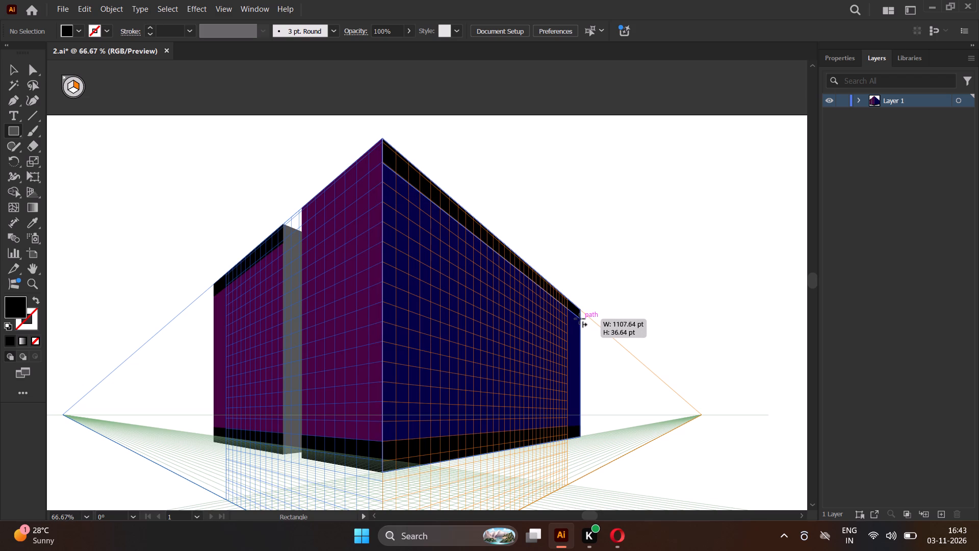
pyautogui.moveTo(580, 319); pyautogui.dragTo(580, 320)
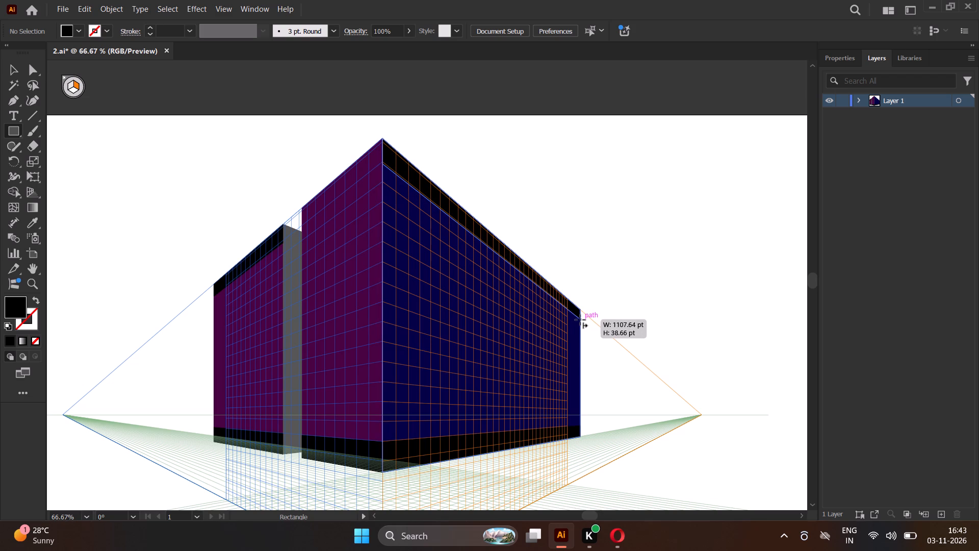
pyautogui.moveTo(580, 320); pyautogui.dragTo(580, 320)
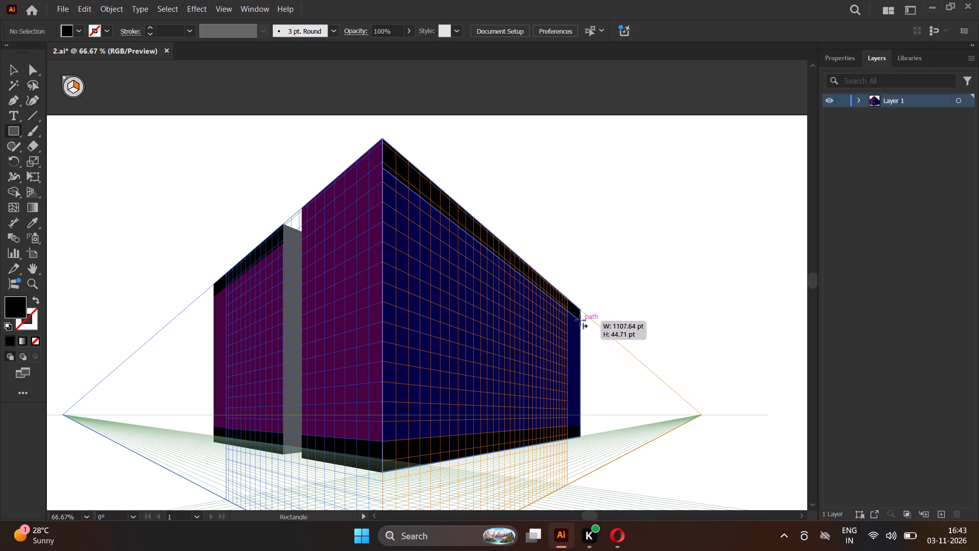
pyautogui.moveTo(580, 320); pyautogui.dragTo(580, 320)
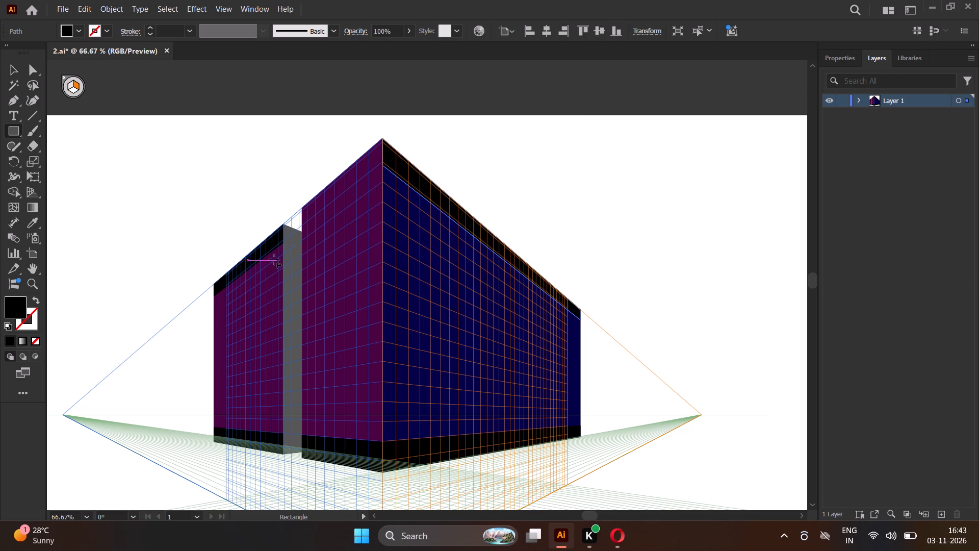
pyautogui.click(14, 68)
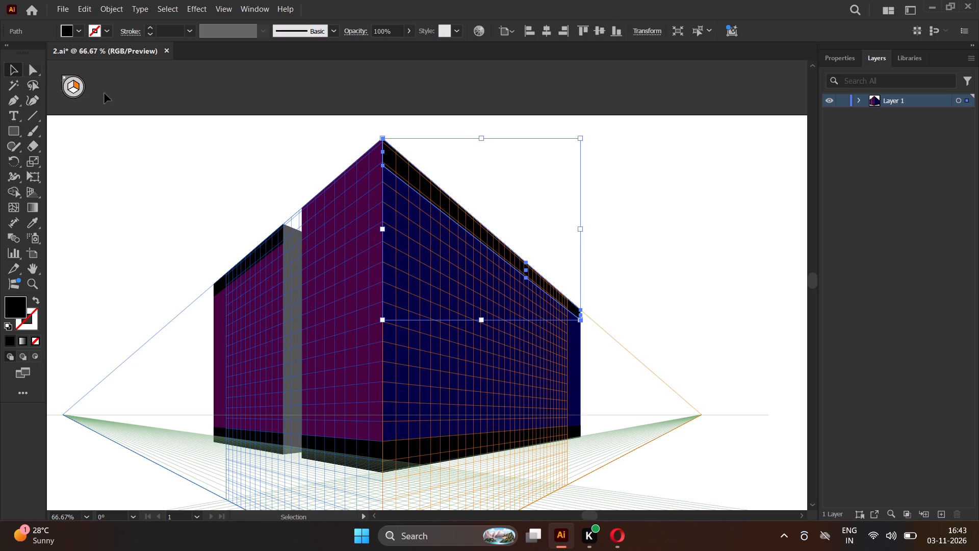
pyautogui.click(209, 128)
# On the left grid plane, draw a black rectangle about 226 by 44 pt along the taller purple wall's top edge.
pyautogui.scroll(3, 487, 174)
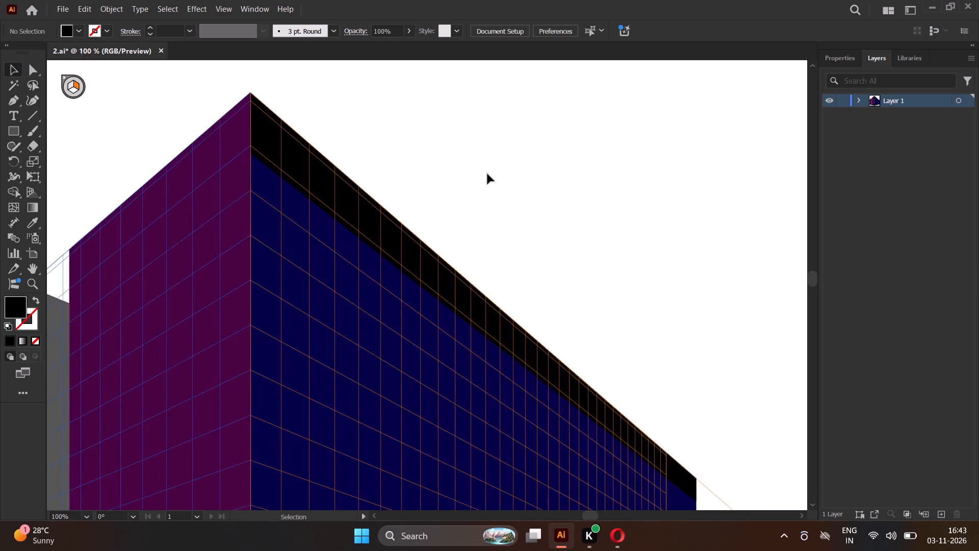
pyautogui.scroll(1, 487, 174)
pyautogui.scroll(-3, 487, 174)
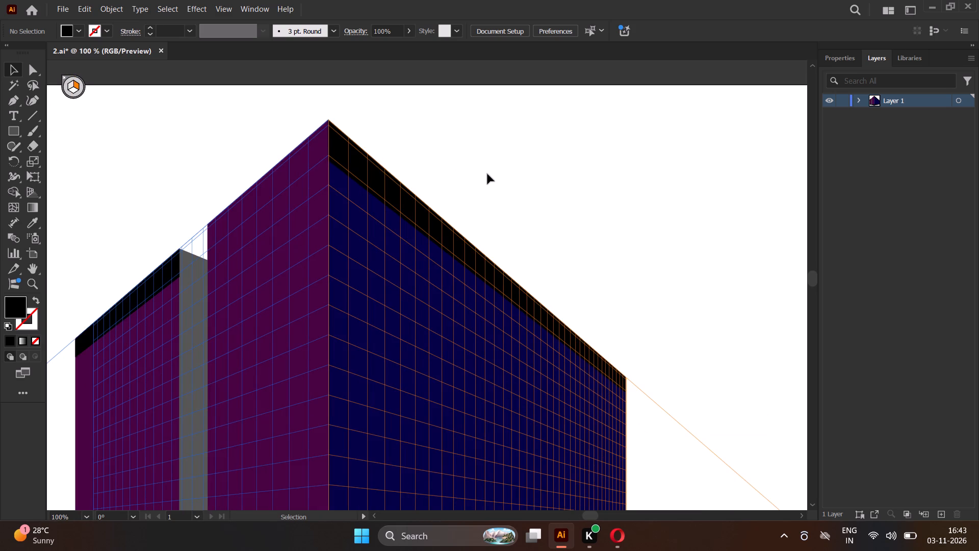
pyautogui.scroll(-1, 487, 174)
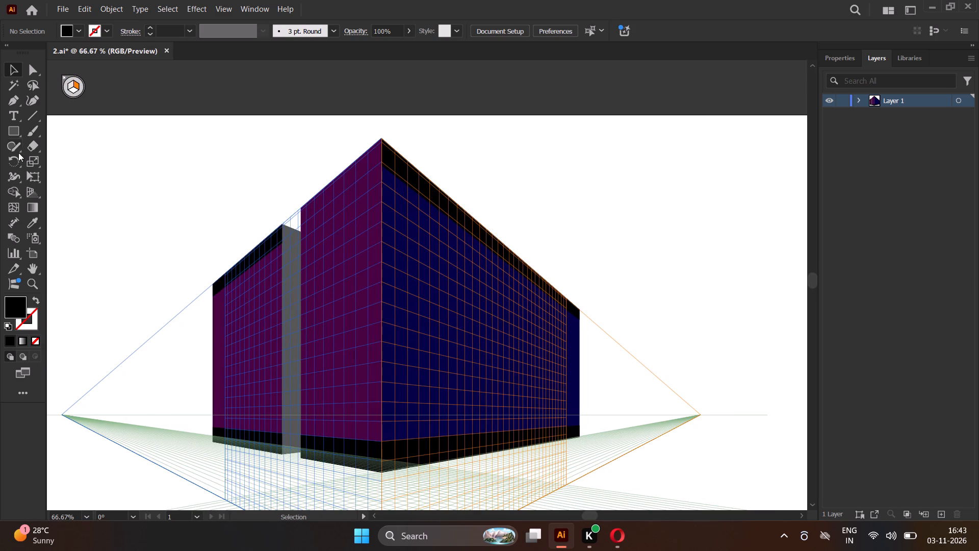
pyautogui.click(7, 130)
pyautogui.click(69, 87)
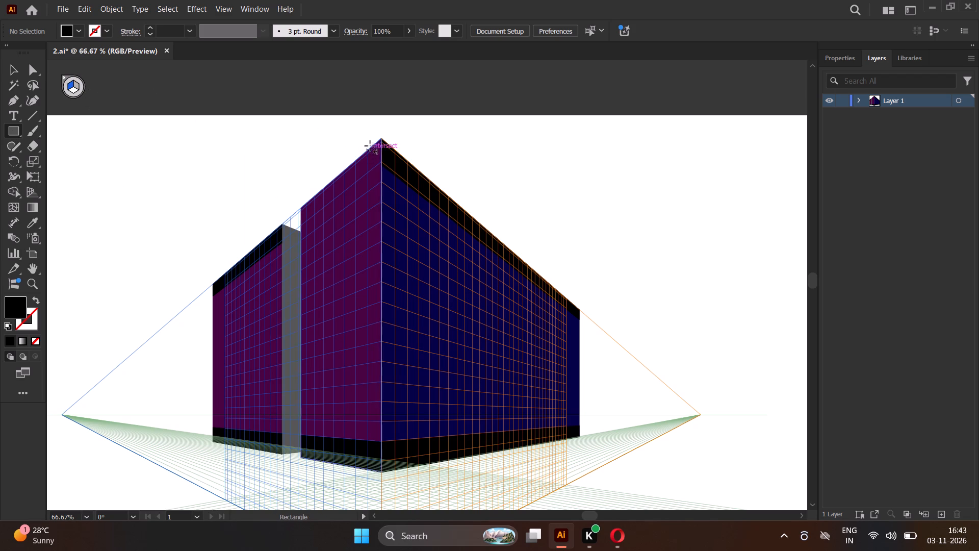
pyautogui.moveTo(380, 139); pyautogui.dragTo(376, 159)
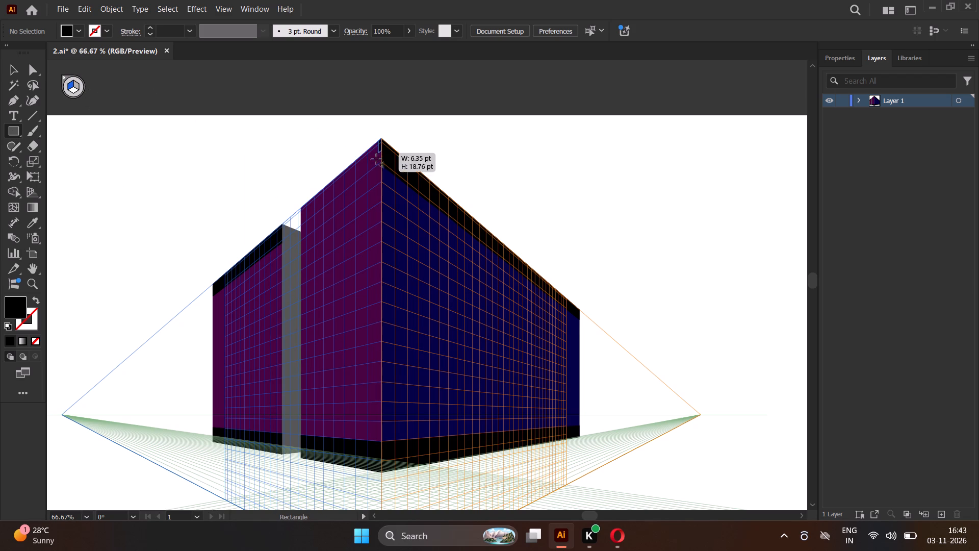
pyautogui.moveTo(376, 159); pyautogui.dragTo(331, 208)
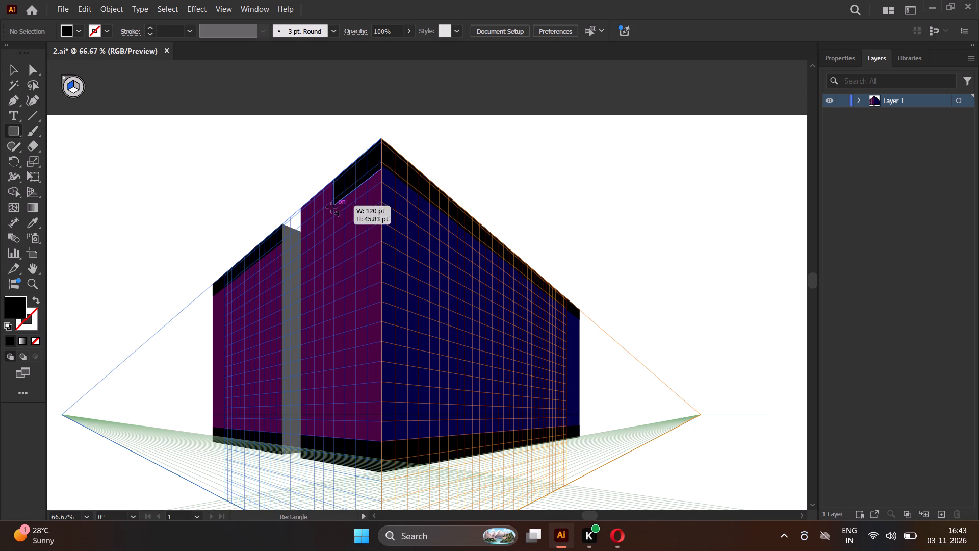
pyautogui.moveTo(331, 208); pyautogui.dragTo(299, 229)
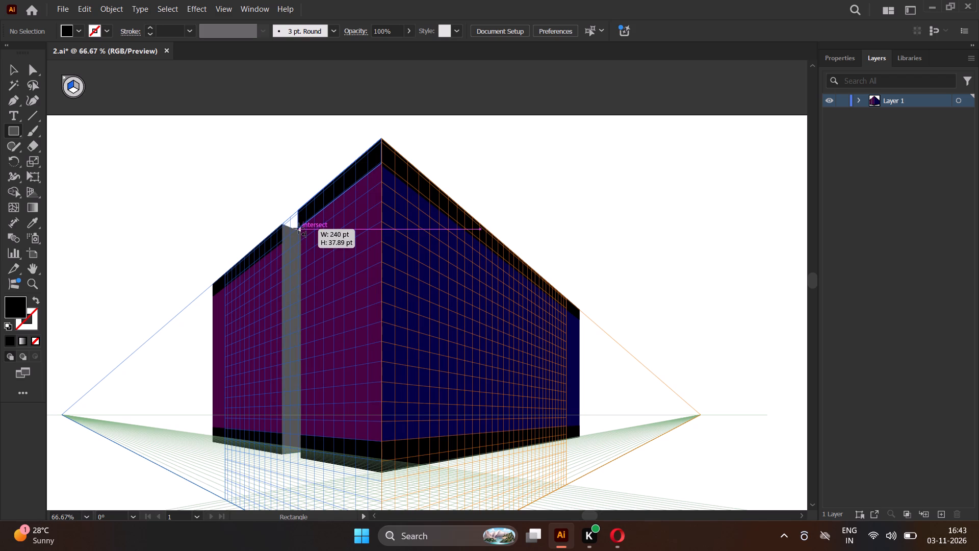
pyautogui.moveTo(299, 229); pyautogui.dragTo(301, 229)
# Raise the taller purple wall band's lower corner anchor at the building's front corner to meet the navy wall band's lower edge, and deselect it.
pyautogui.scroll(8, 384, 166)
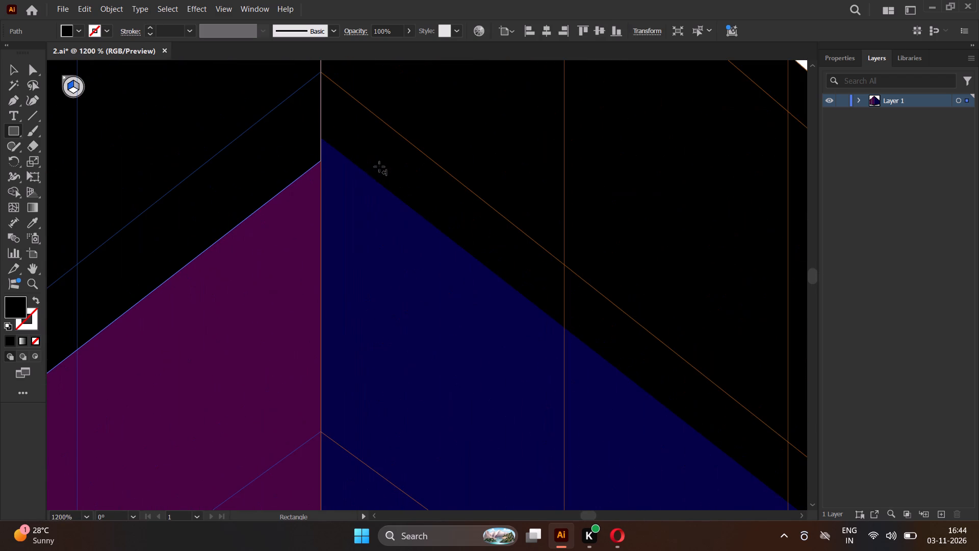
pyautogui.scroll(-3, 305, 173)
pyautogui.scroll(1, 305, 173)
pyautogui.scroll(-2, 193, 172)
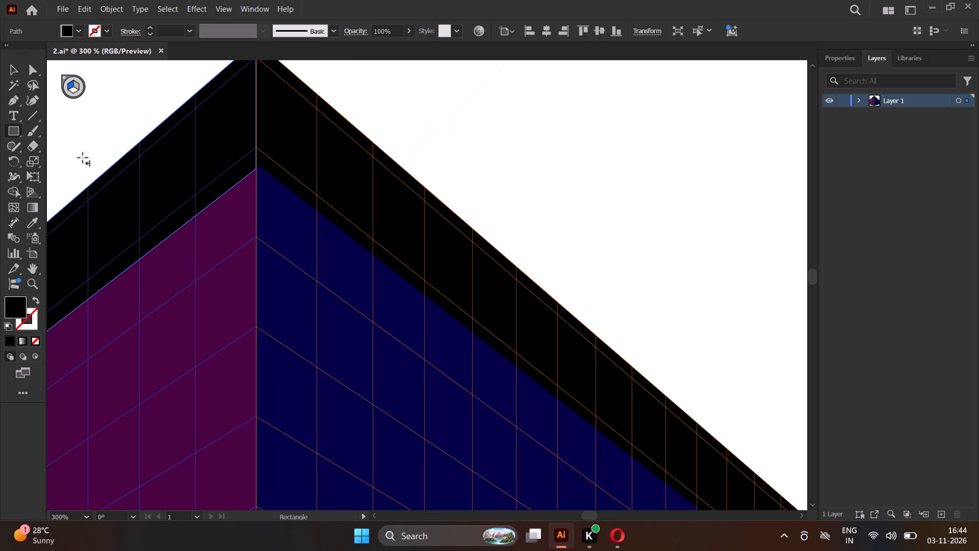
pyautogui.click(31, 65)
pyautogui.click(218, 152)
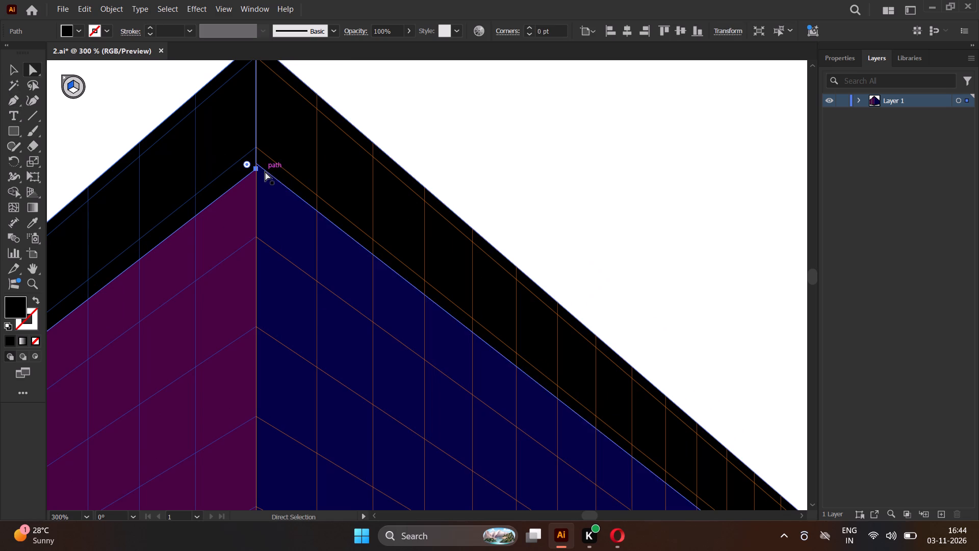
pyautogui.click(256, 170)
pyautogui.click(256, 170)
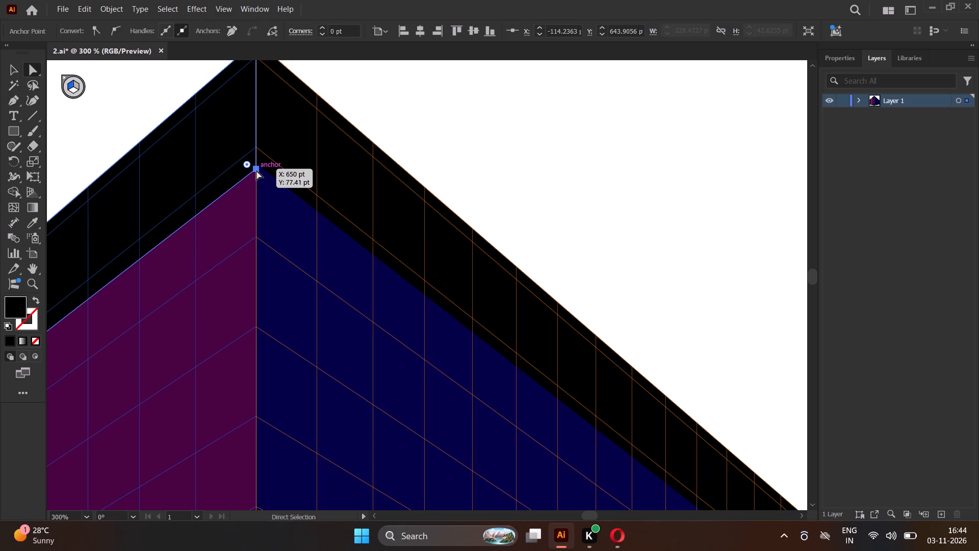
pyautogui.moveTo(256, 170); pyautogui.dragTo(256, 166)
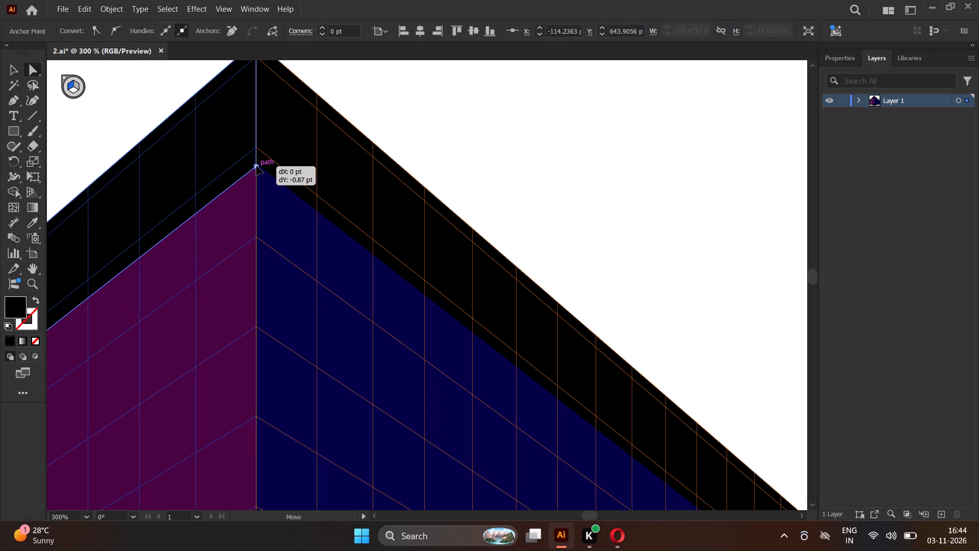
pyautogui.moveTo(256, 166); pyautogui.dragTo(257, 164)
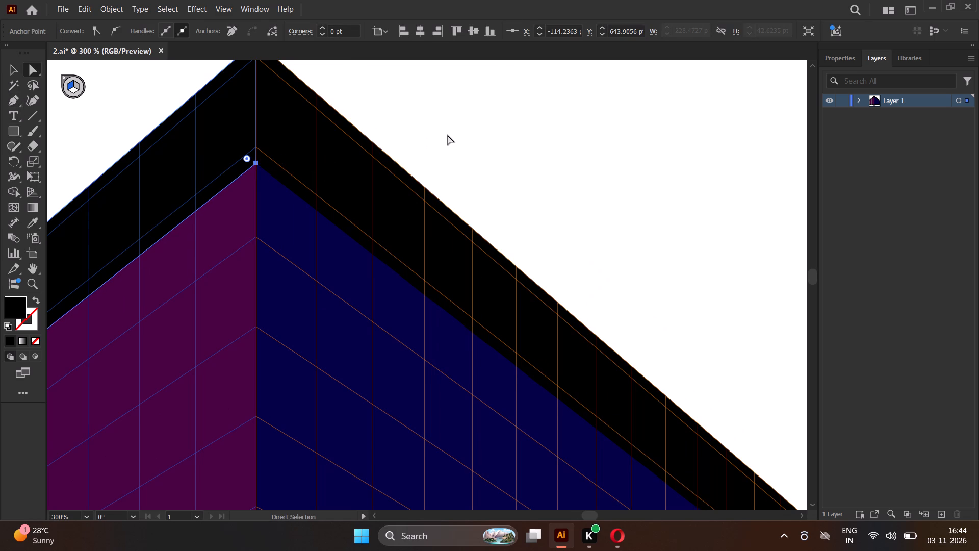
pyautogui.click(448, 135)
pyautogui.scroll(-2, 442, 146)
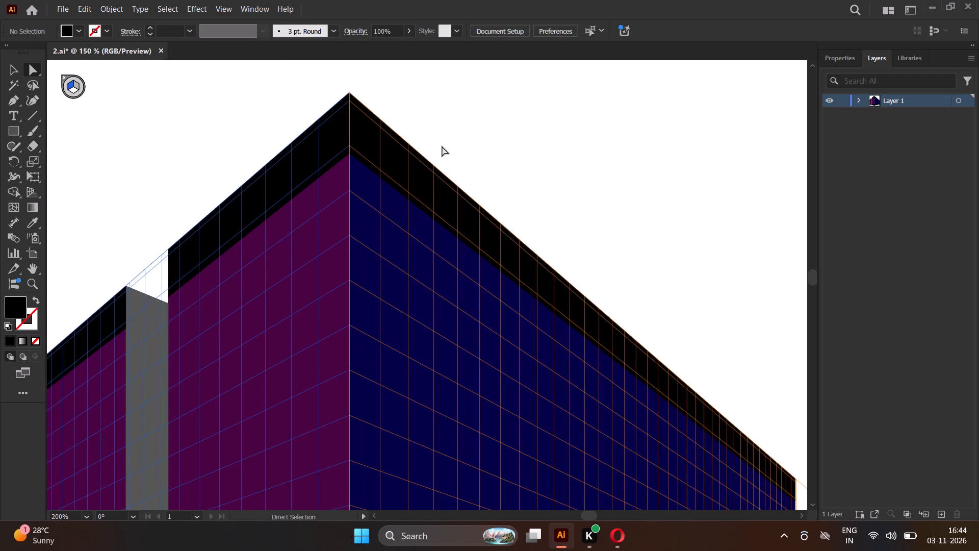
pyautogui.scroll(-1, 247, 152)
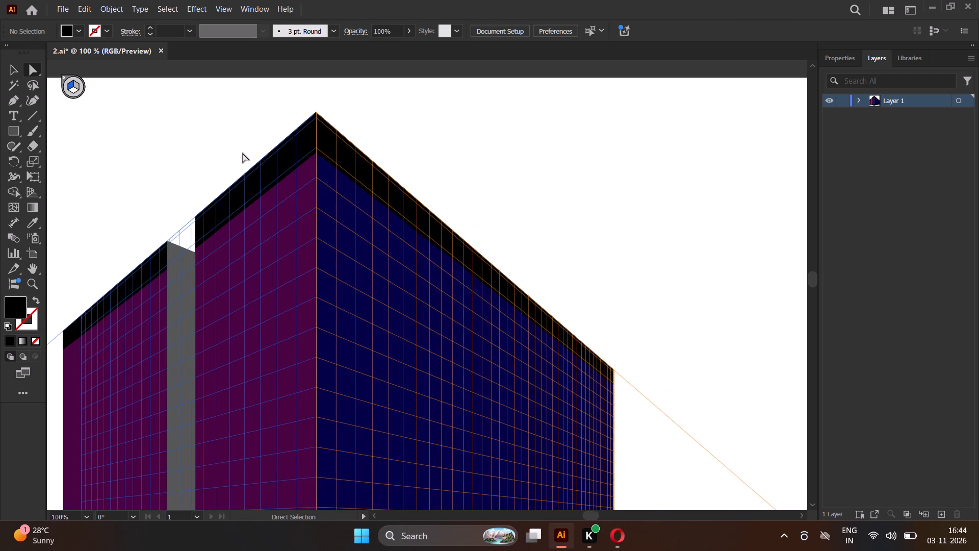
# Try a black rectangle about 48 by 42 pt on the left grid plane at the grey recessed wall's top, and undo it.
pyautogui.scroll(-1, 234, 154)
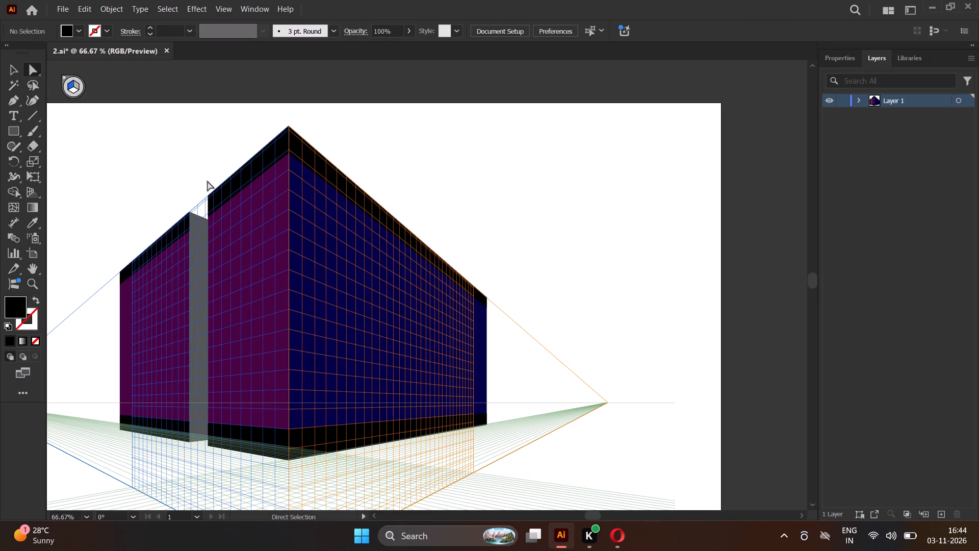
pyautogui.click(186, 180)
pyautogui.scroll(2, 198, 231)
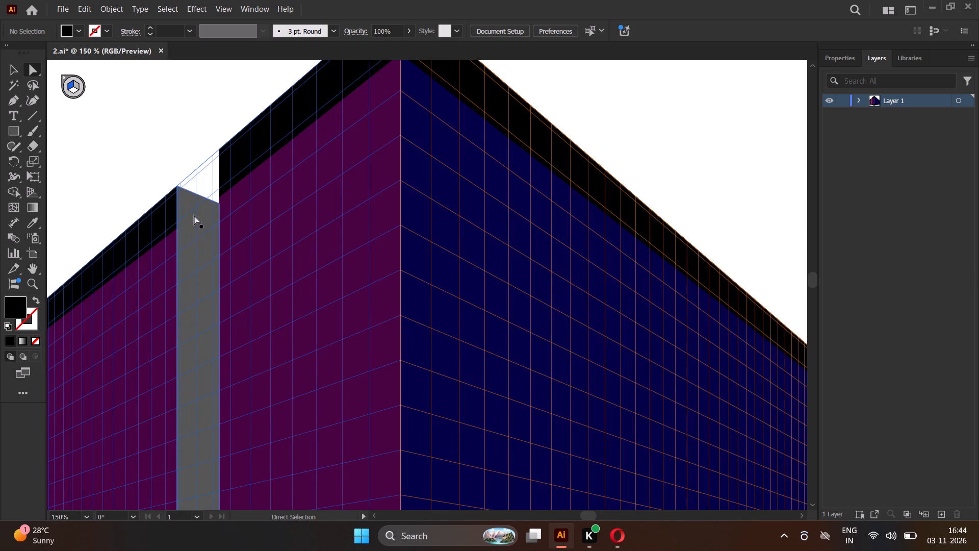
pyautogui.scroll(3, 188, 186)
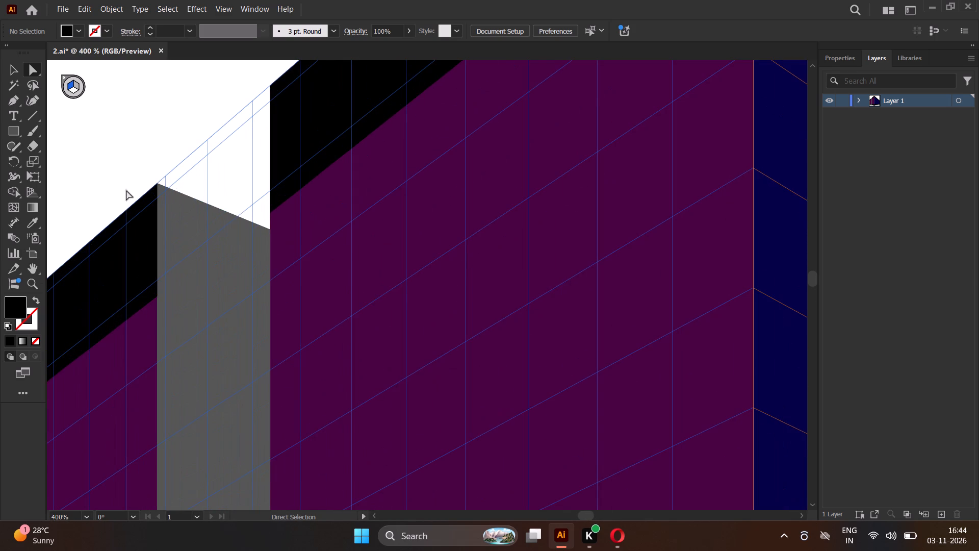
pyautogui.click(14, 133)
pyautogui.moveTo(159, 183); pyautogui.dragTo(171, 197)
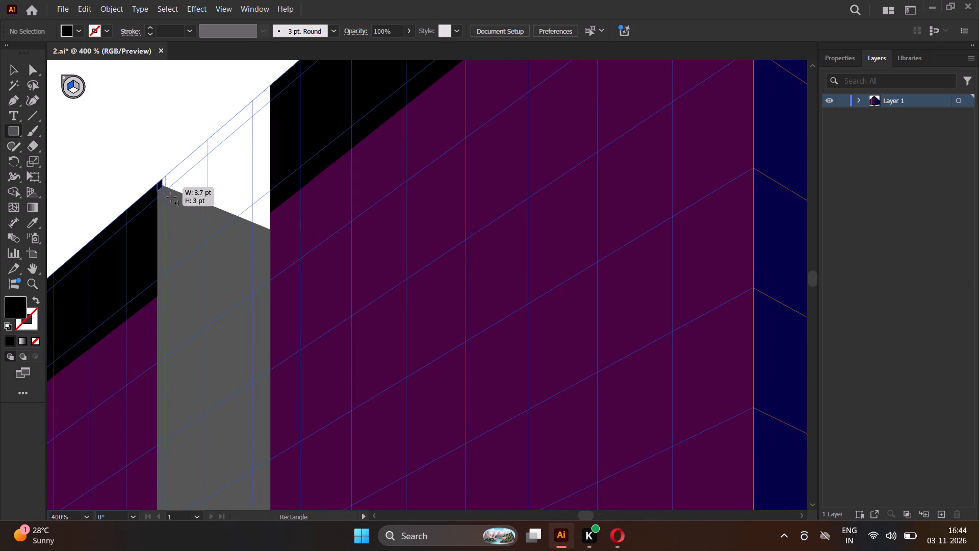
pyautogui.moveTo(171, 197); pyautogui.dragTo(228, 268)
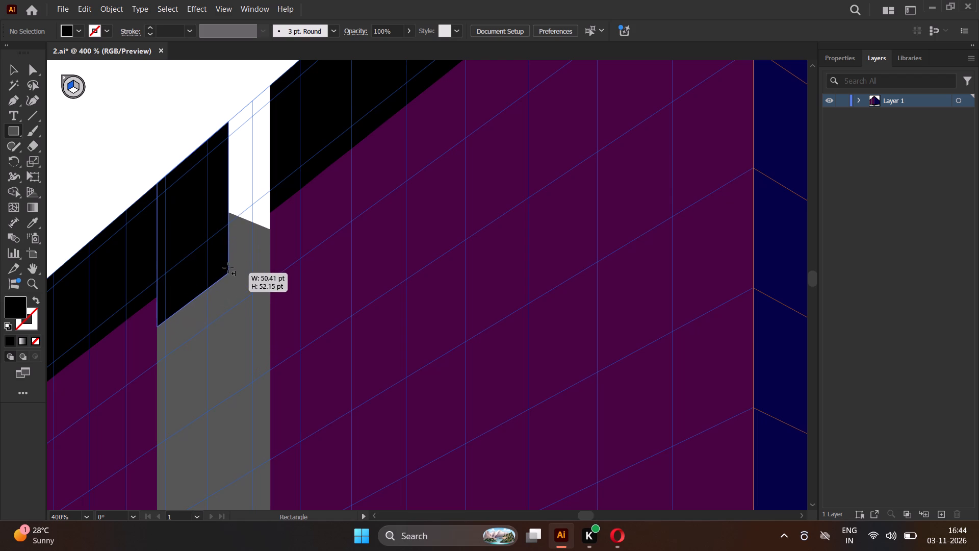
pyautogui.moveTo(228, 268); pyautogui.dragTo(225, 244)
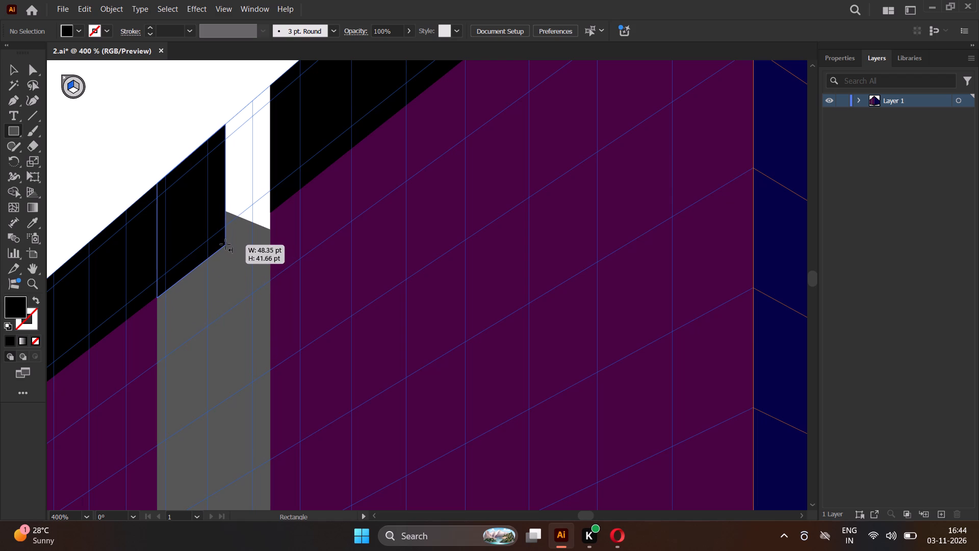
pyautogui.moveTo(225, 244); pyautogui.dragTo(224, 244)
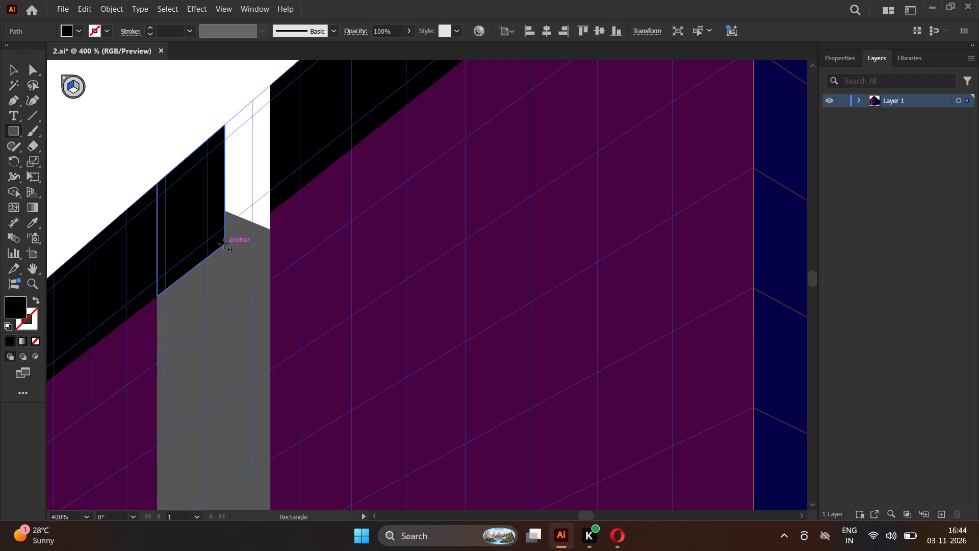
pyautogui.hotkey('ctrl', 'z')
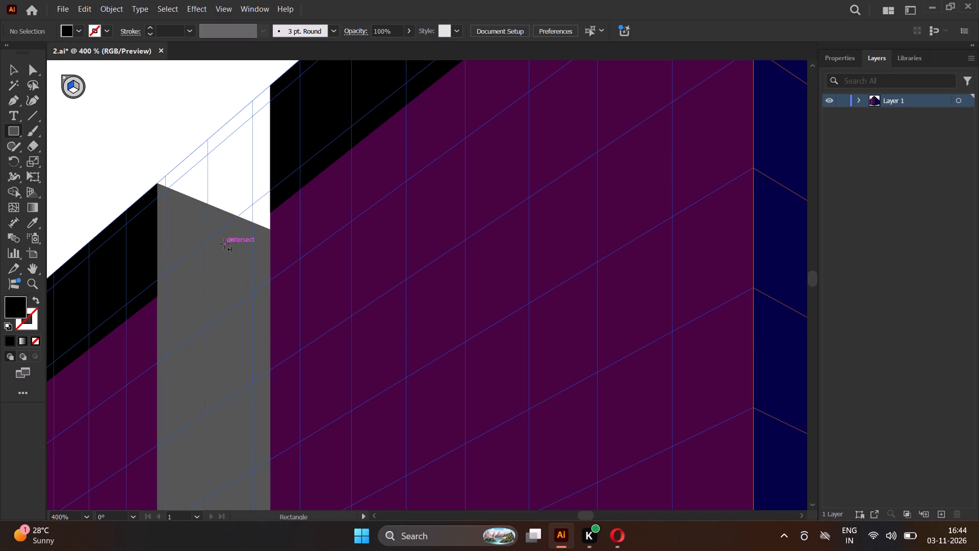
# On the right grid plane, draw a black rectangle about 24 by 17 pt across the grey recessed wall's top edge.
pyautogui.click(75, 84)
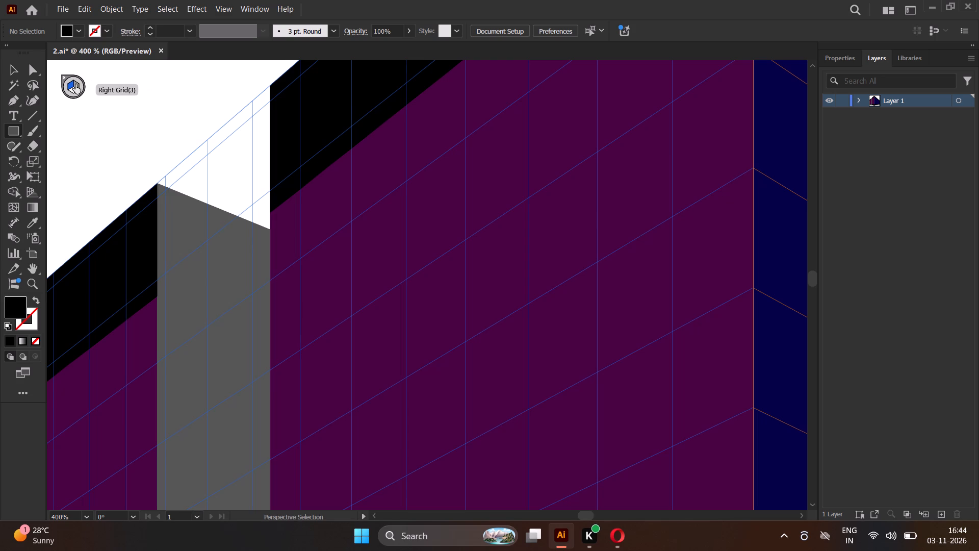
pyautogui.moveTo(159, 183); pyautogui.dragTo(169, 208)
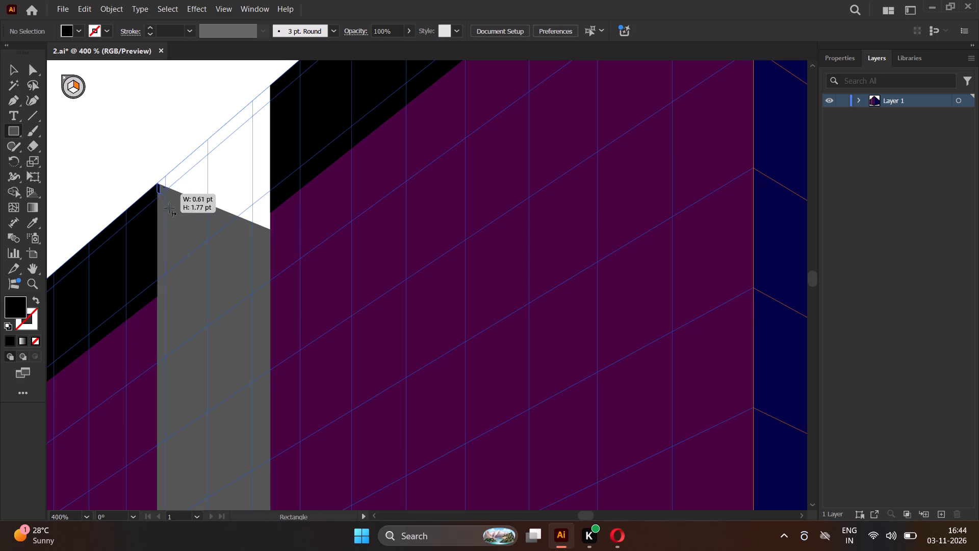
pyautogui.moveTo(169, 208); pyautogui.dragTo(254, 304)
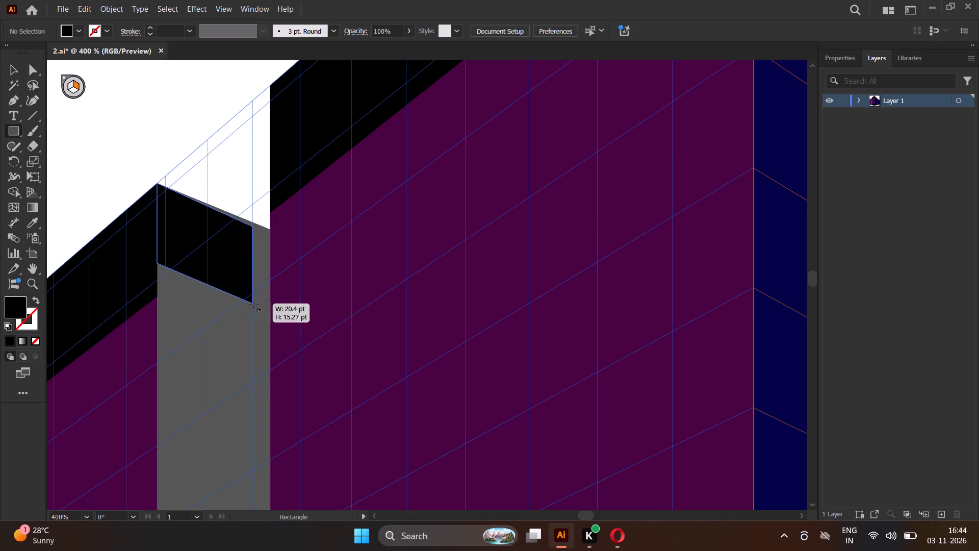
pyautogui.moveTo(254, 304); pyautogui.dragTo(269, 320)
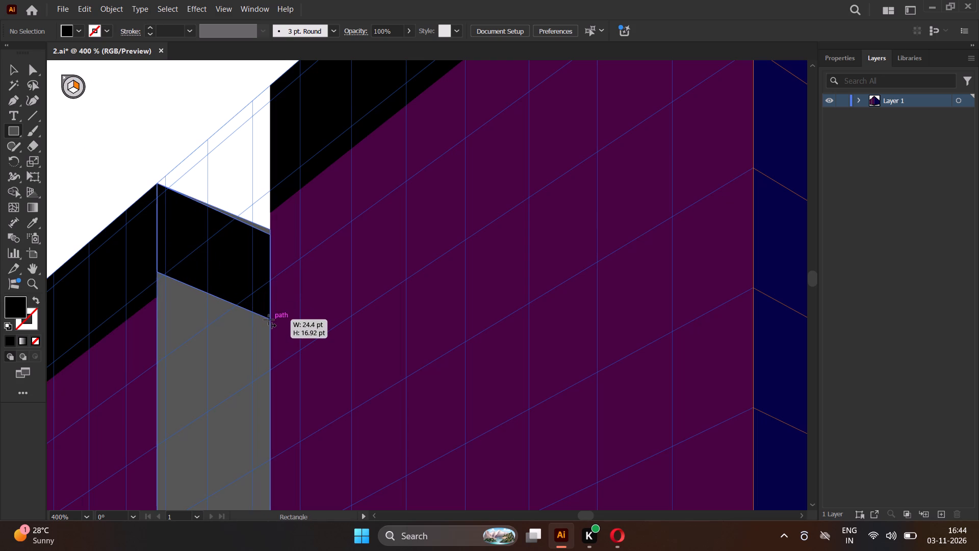
pyautogui.moveTo(269, 320); pyautogui.dragTo(270, 320)
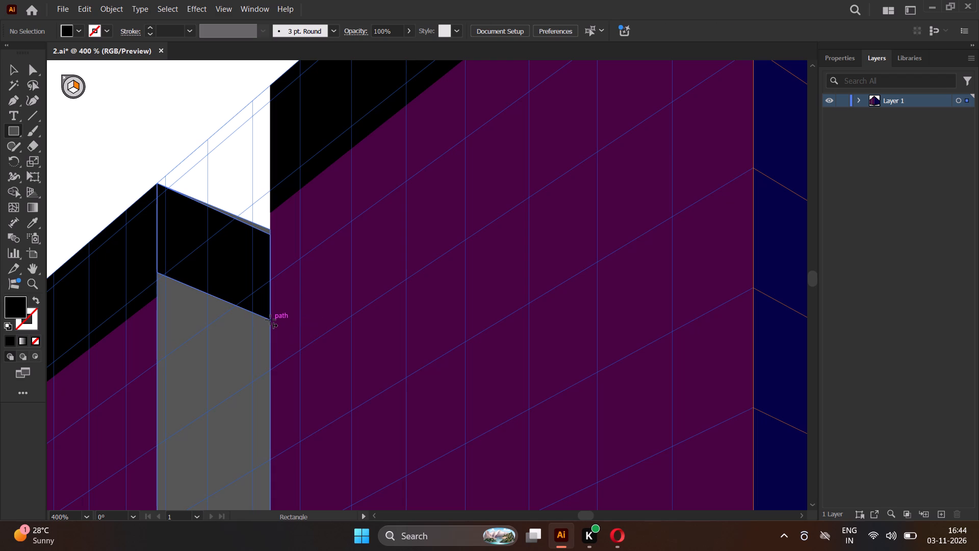
# Fit the grey wall band's anchors to the shorter purple wall band's lower edge and the grey wall's far top corner, and deselect it.
pyautogui.click(33, 69)
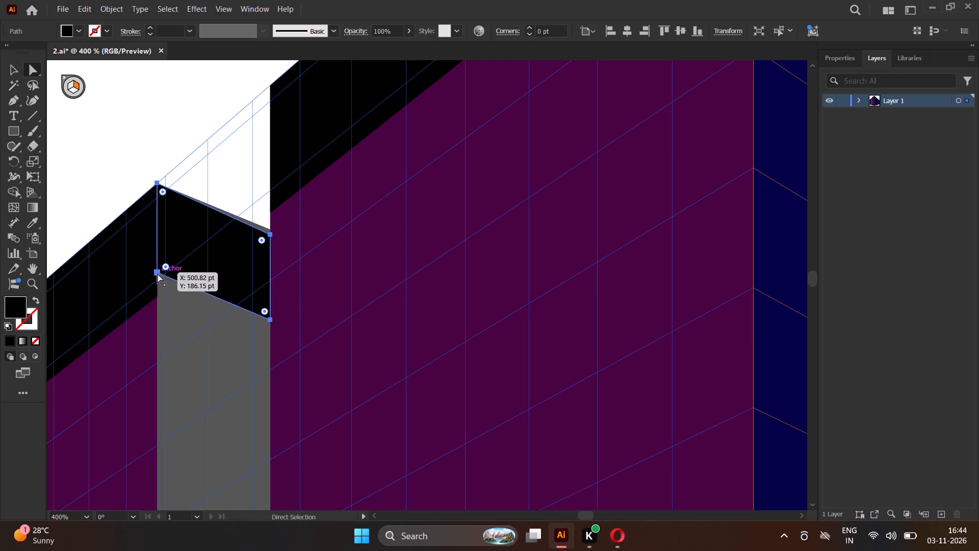
pyautogui.click(158, 274)
pyautogui.moveTo(157, 273); pyautogui.dragTo(159, 293)
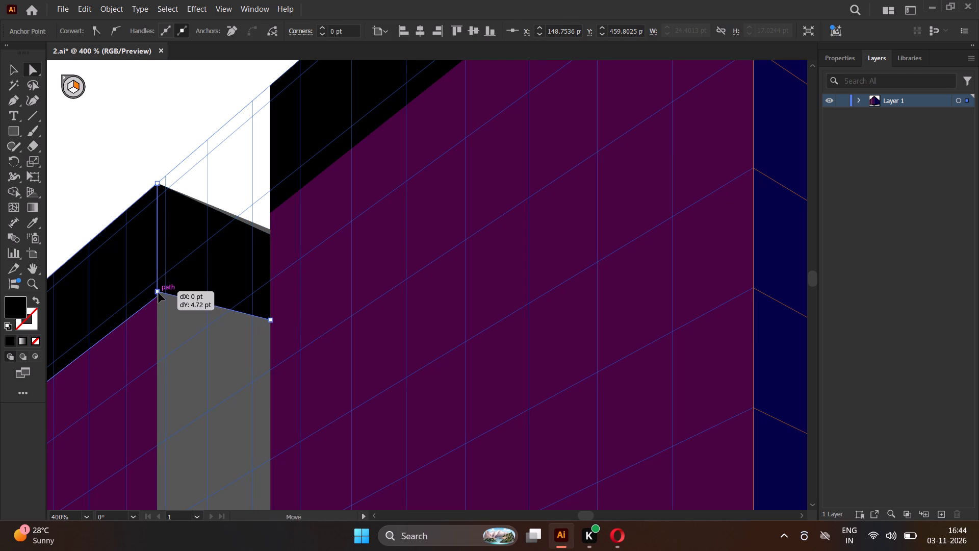
pyautogui.moveTo(159, 293); pyautogui.dragTo(158, 296)
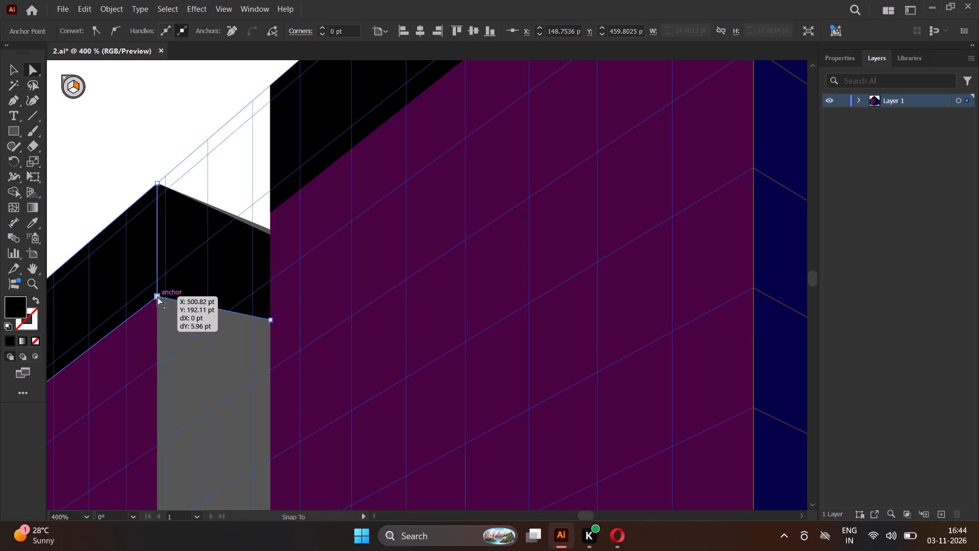
pyautogui.click(271, 235)
pyautogui.moveTo(271, 235); pyautogui.dragTo(271, 230)
pyautogui.click(144, 136)
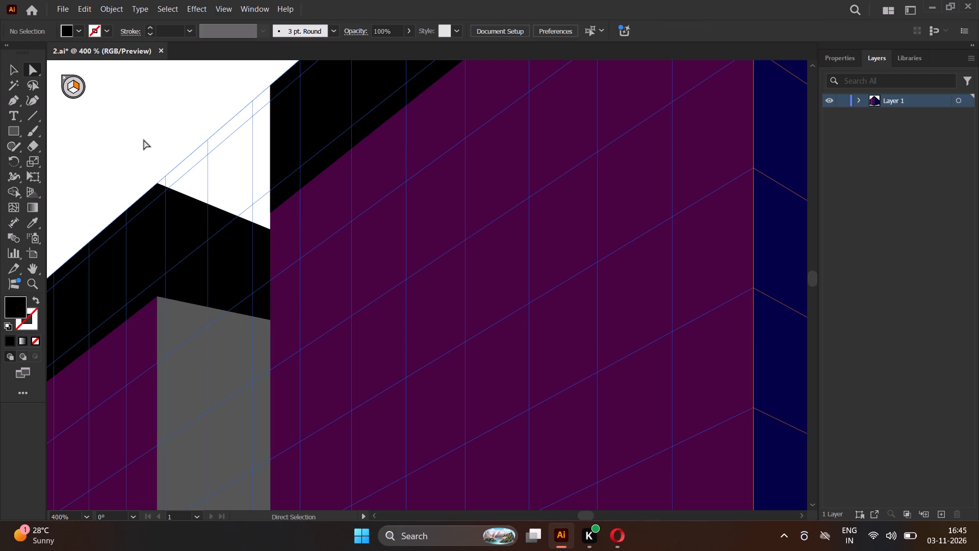
# Examine up close the join between the grey wall's band and the shorter purple wall's band.
pyautogui.scroll(-3, 167, 119)
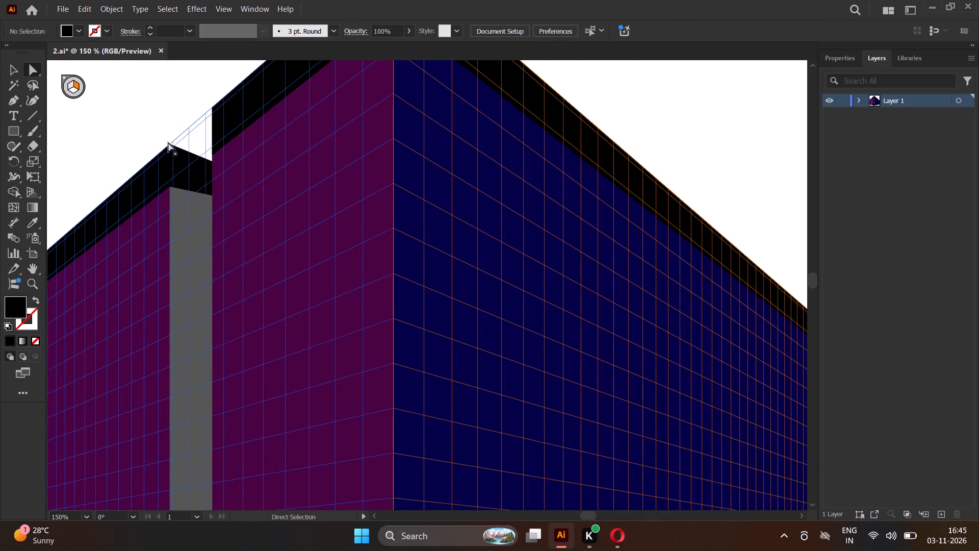
pyautogui.scroll(-1, 169, 167)
pyautogui.scroll(11, 169, 170)
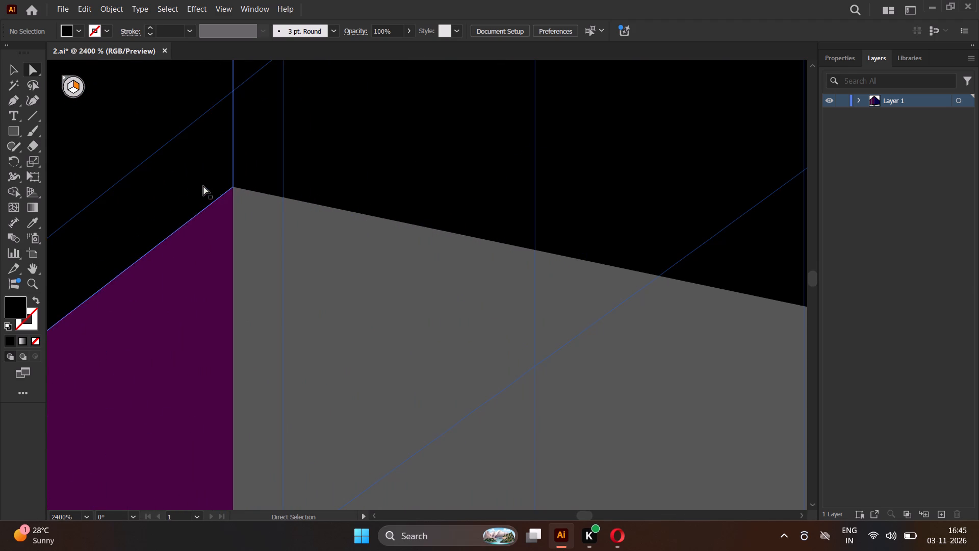
pyautogui.scroll(2, 260, 182)
pyautogui.scroll(-6, 260, 181)
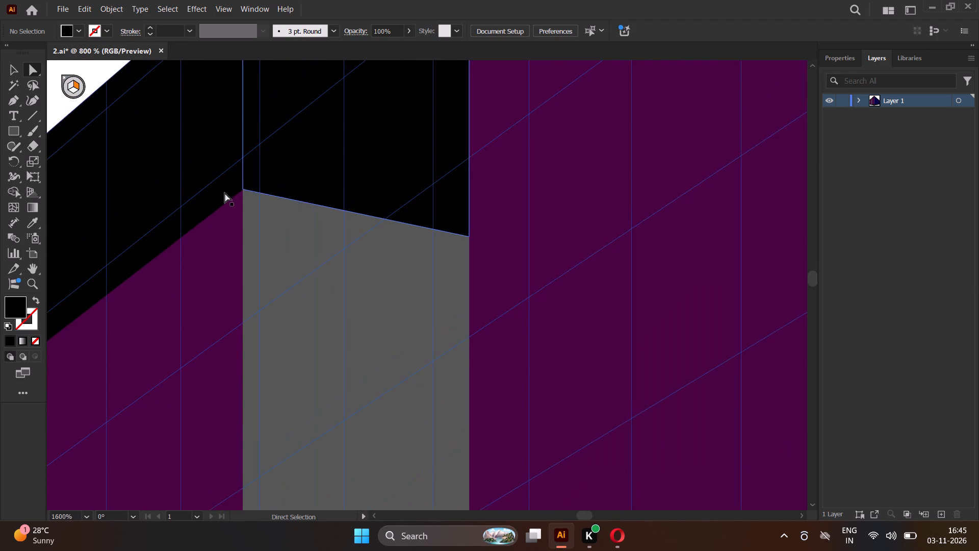
pyautogui.scroll(-3, 225, 193)
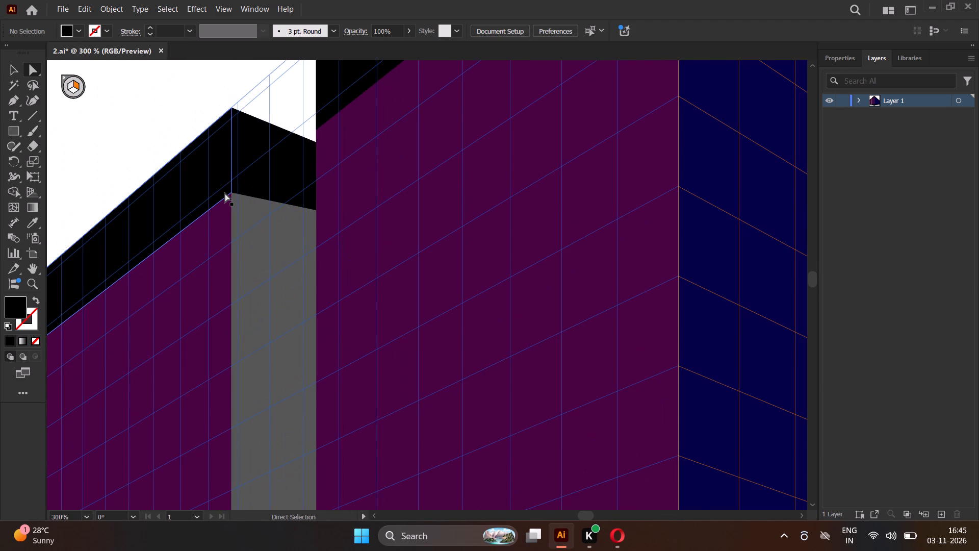
pyautogui.scroll(-2, 225, 193)
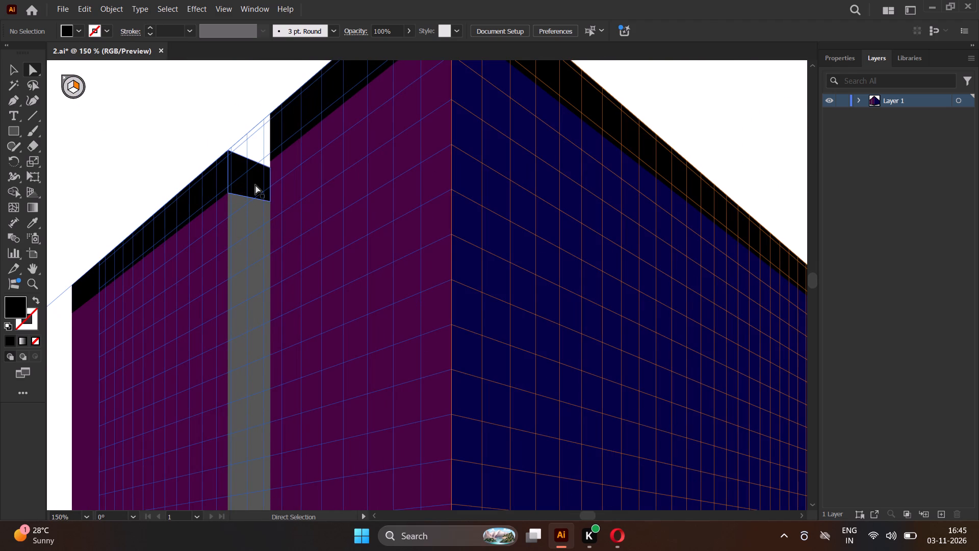
# Lower the grey wall band's bottom anchor beside the taller purple wall by about 2 pt, and deselect it.
pyautogui.click(255, 185)
pyautogui.scroll(8, 263, 199)
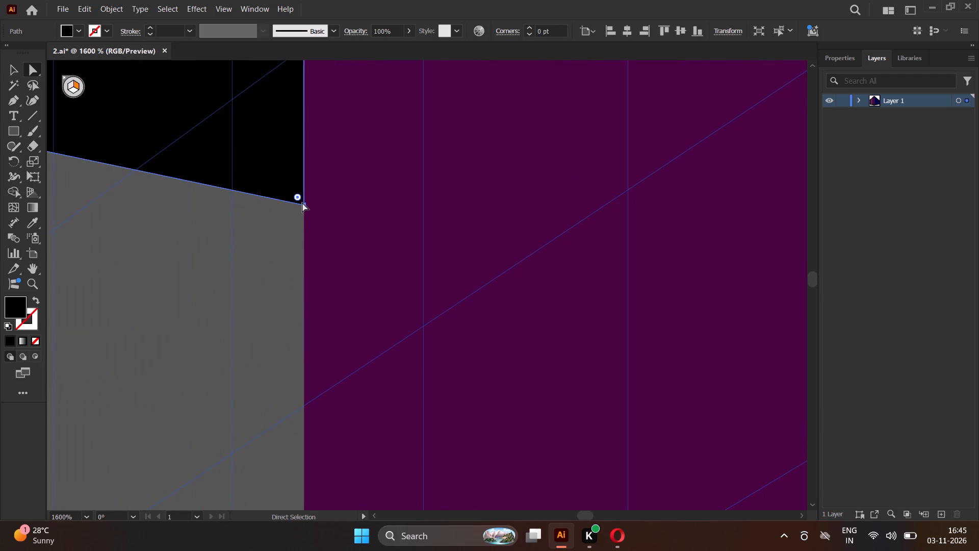
pyautogui.click(302, 207)
pyautogui.click(304, 205)
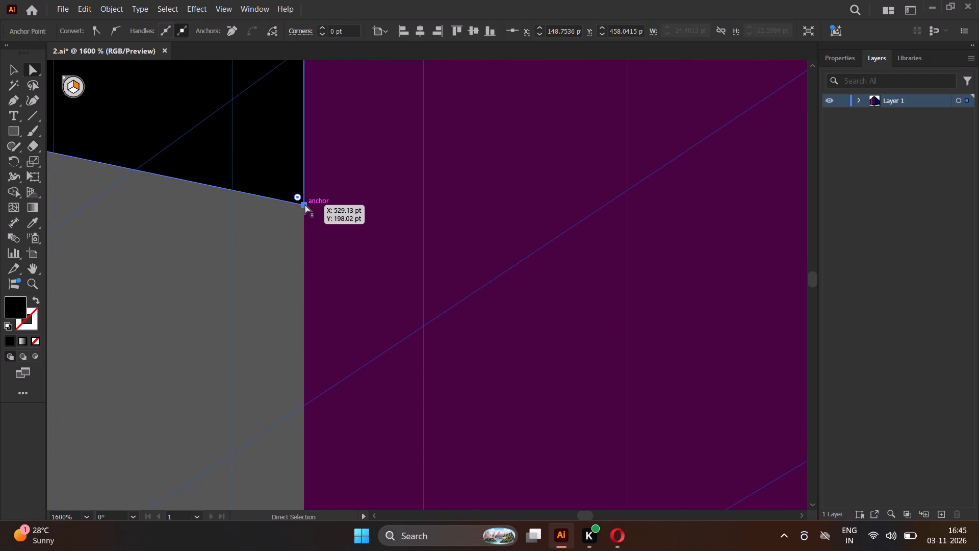
pyautogui.moveTo(305, 204); pyautogui.dragTo(303, 222)
pyautogui.scroll(-5, 273, 221)
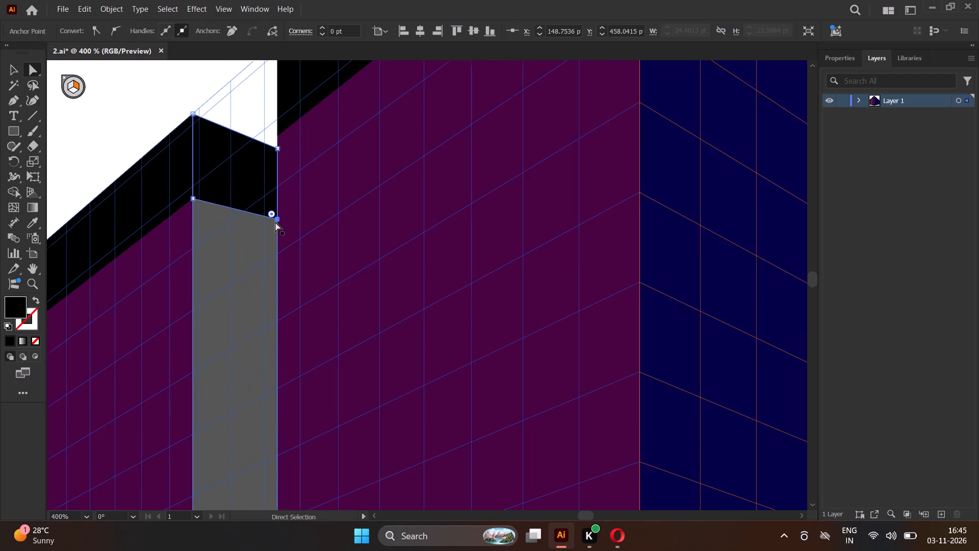
pyautogui.click(279, 220)
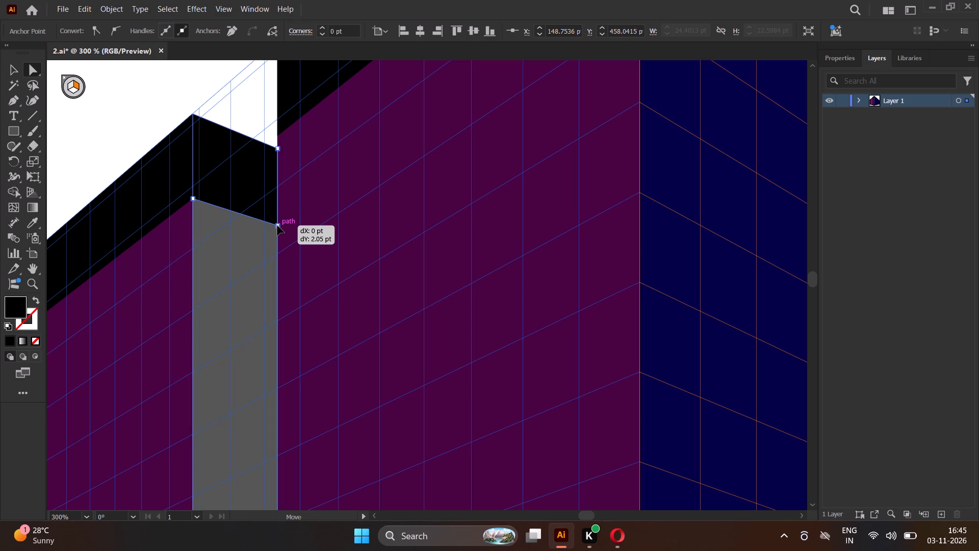
pyautogui.click(154, 81)
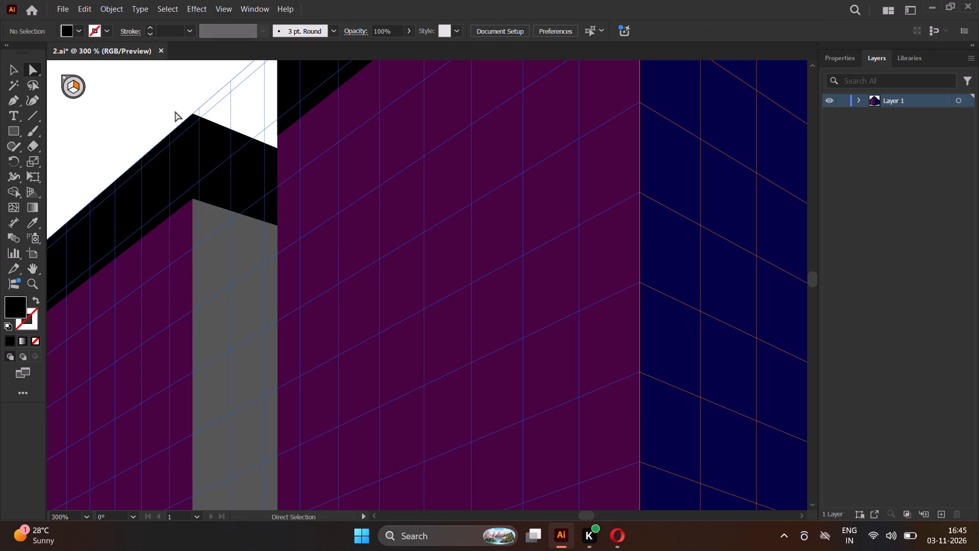
# On the right grid plane, draw a black rectangle about 24 by 24 pt across the grey recessed wall's base, and deselect it.
pyautogui.scroll(4, 196, 170)
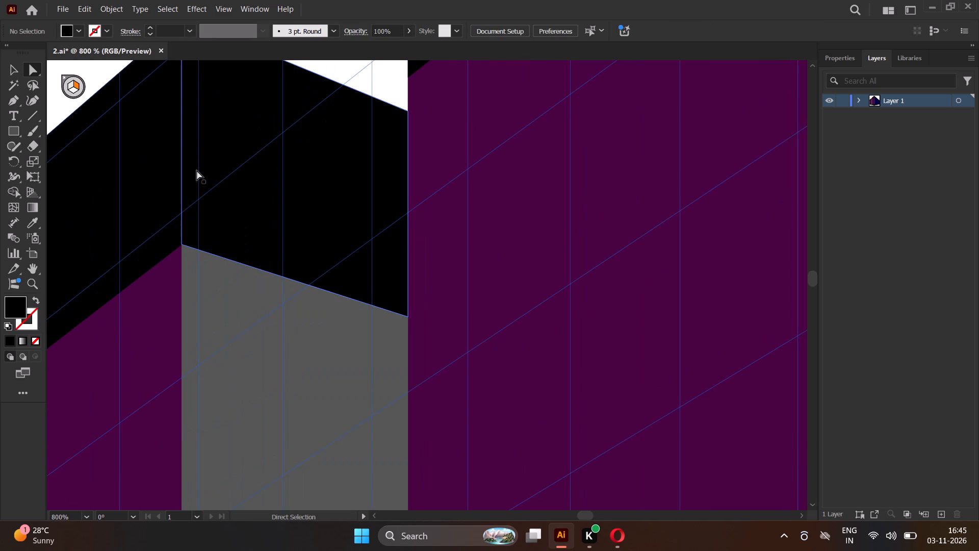
pyautogui.scroll(-4, 150, 189)
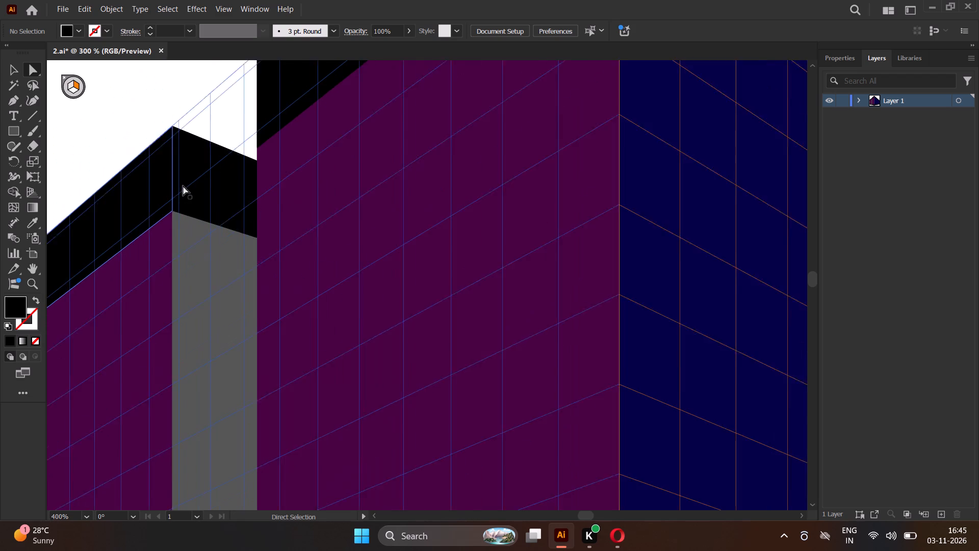
pyautogui.scroll(-1, 191, 181)
pyautogui.click(156, 139)
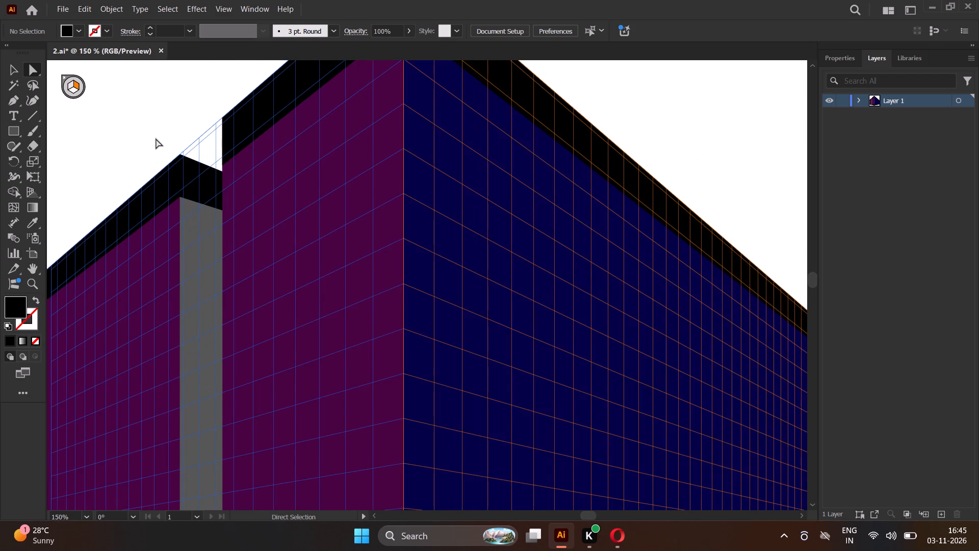
pyautogui.scroll(-1, 156, 139)
pyautogui.scroll(-1, 238, 118)
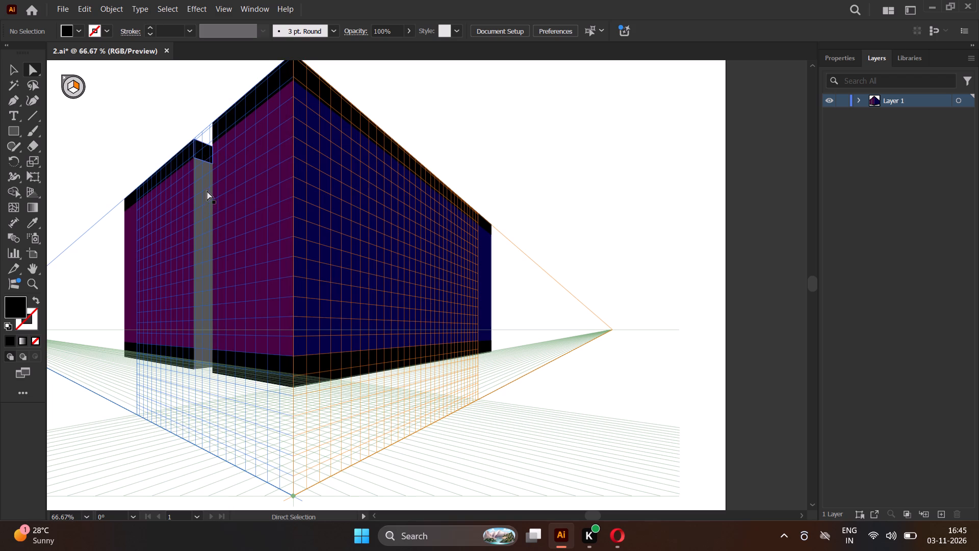
pyautogui.scroll(5, 208, 383)
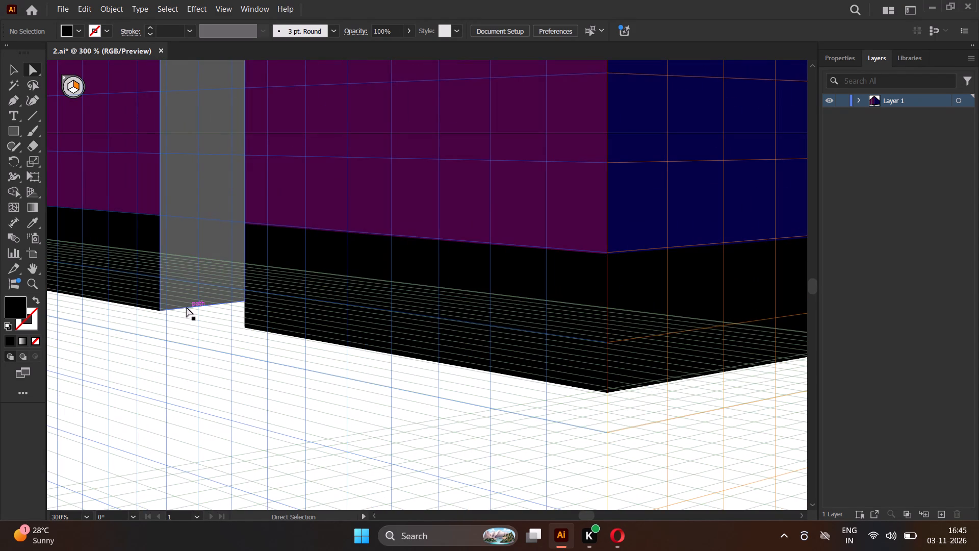
pyautogui.click(10, 128)
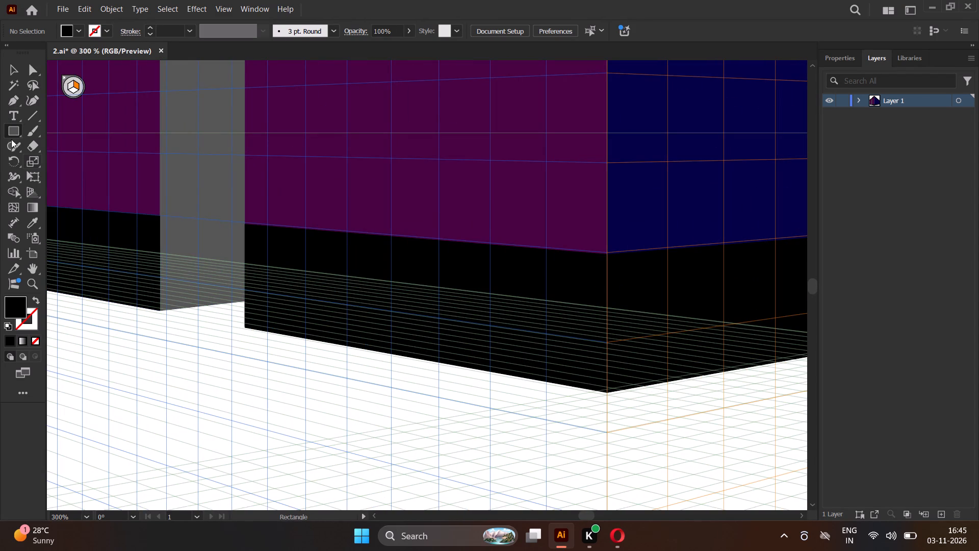
pyautogui.moveTo(160, 217); pyautogui.dragTo(199, 238)
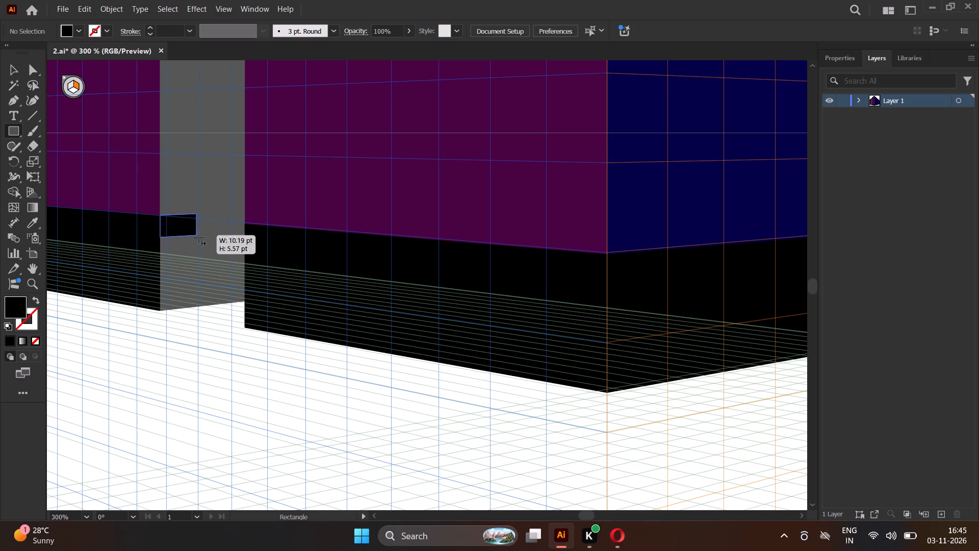
pyautogui.moveTo(199, 238); pyautogui.dragTo(241, 303)
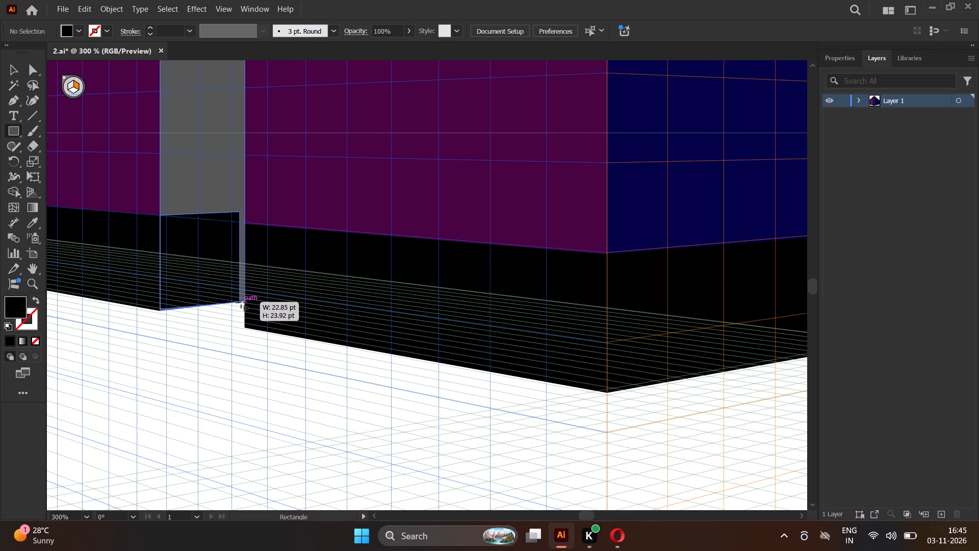
pyautogui.moveTo(241, 303); pyautogui.dragTo(245, 303)
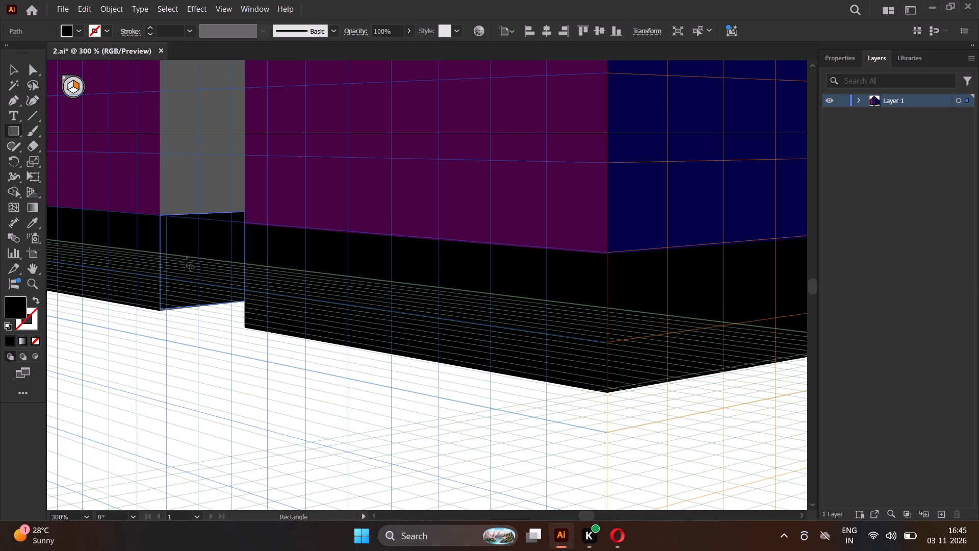
pyautogui.click(16, 72)
pyautogui.click(259, 363)
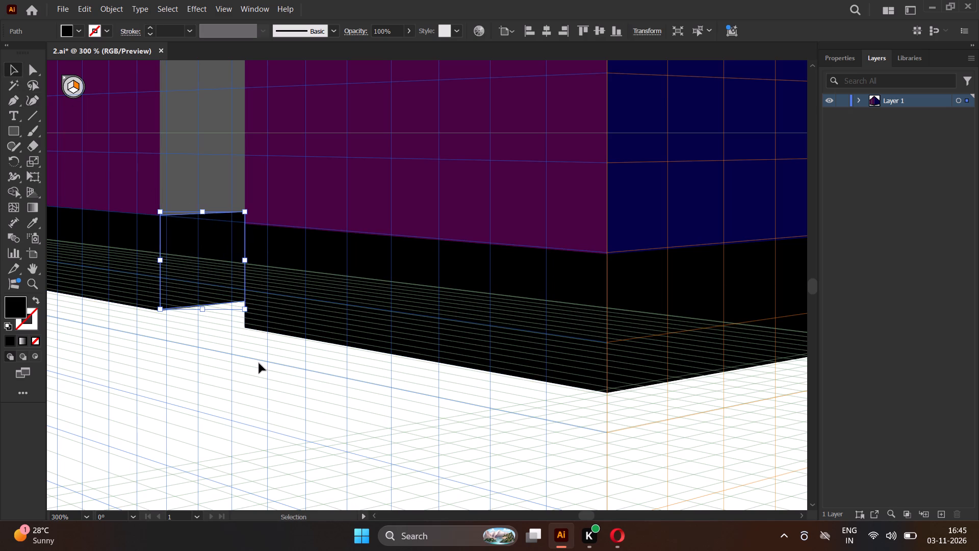
# Lower the grey base band's bottom anchor beside the shorter purple wall to the grey wall's bottom corner, and deselect the band.
pyautogui.scroll(-1, 176, 316)
pyautogui.scroll(6, 176, 316)
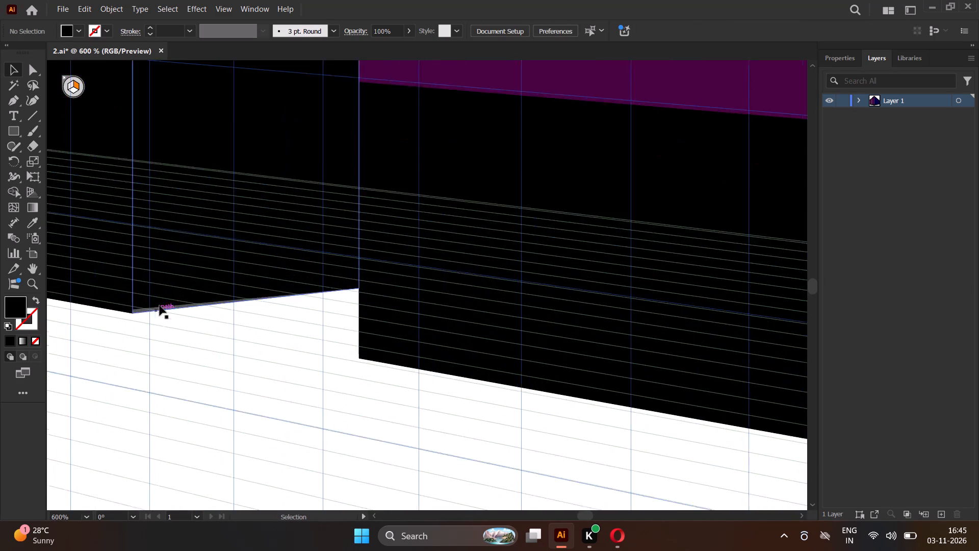
pyautogui.scroll(3, 160, 306)
pyautogui.click(153, 296)
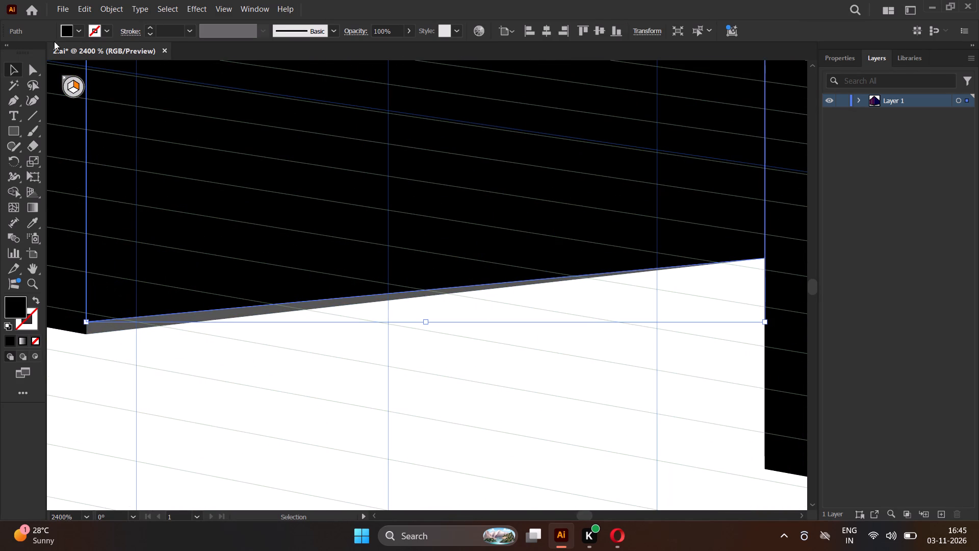
pyautogui.click(33, 65)
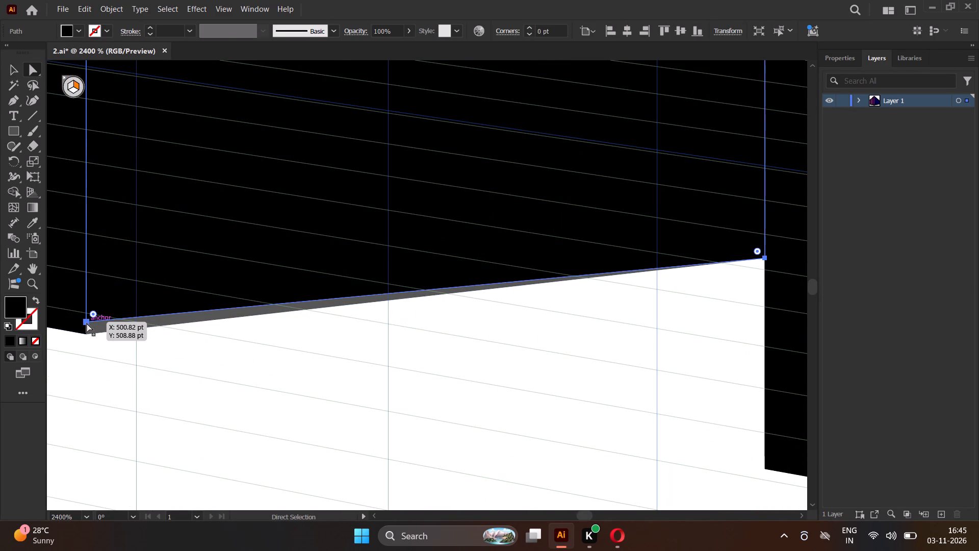
pyautogui.click(87, 323)
pyautogui.moveTo(87, 323); pyautogui.dragTo(87, 332)
pyautogui.scroll(-4, 126, 342)
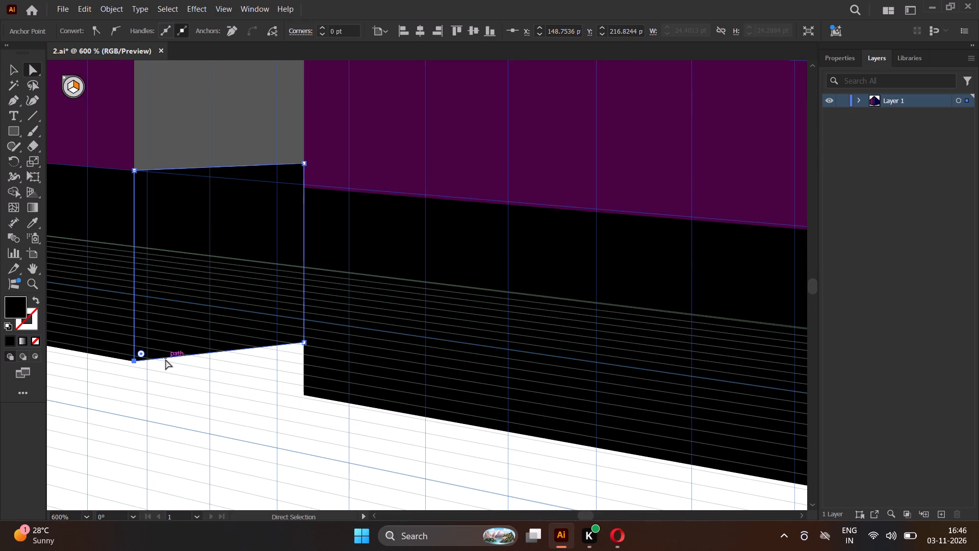
pyautogui.scroll(2, 238, 380)
pyautogui.scroll(-3, 243, 381)
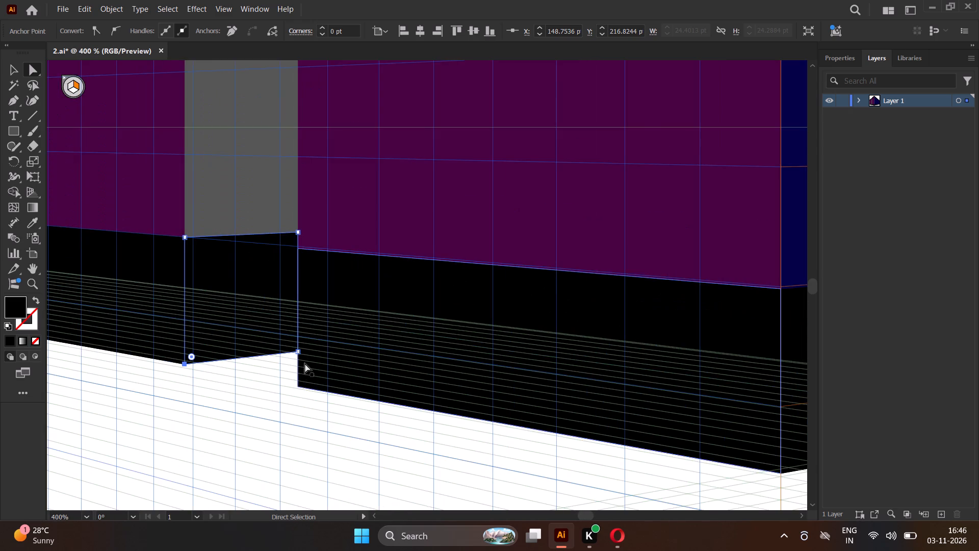
pyautogui.scroll(-5, 304, 360)
pyautogui.click(11, 63)
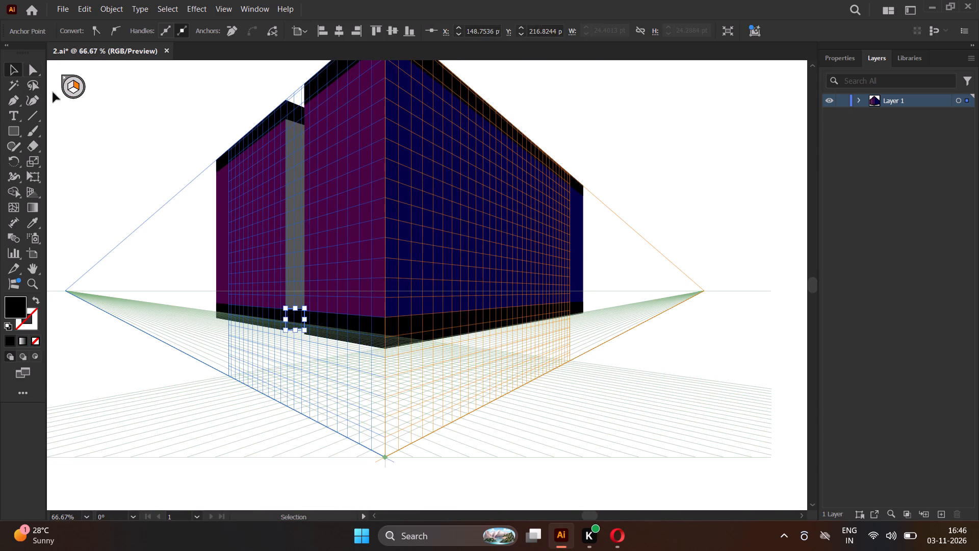
pyautogui.click(78, 110)
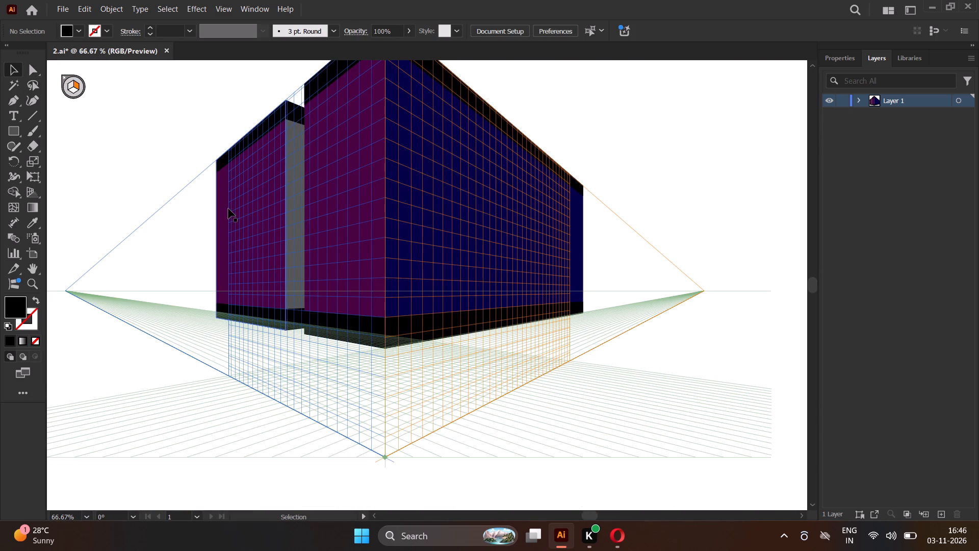
# Hide the perspective grid.
pyautogui.hotkey('ctrl', 'shift', 'i')
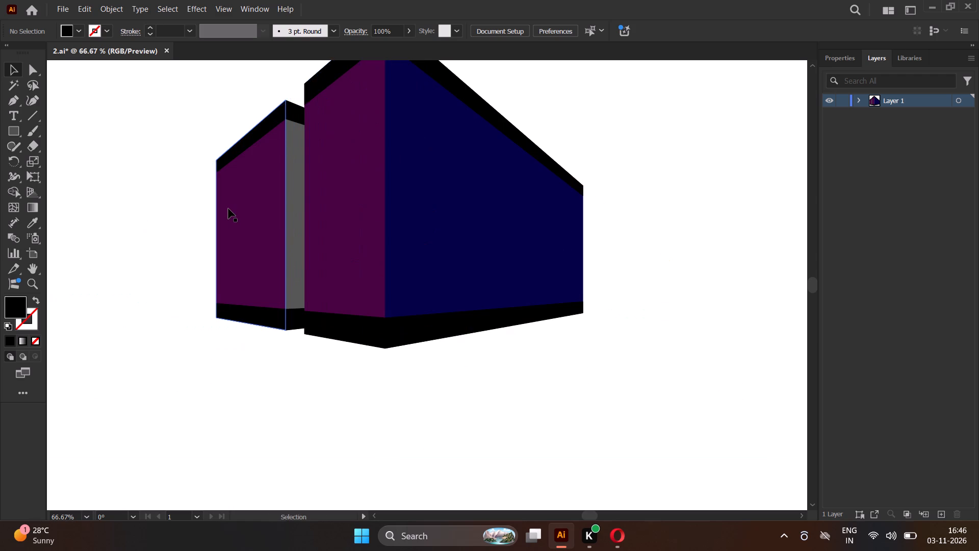
pyautogui.scroll(-1, 135, 249)
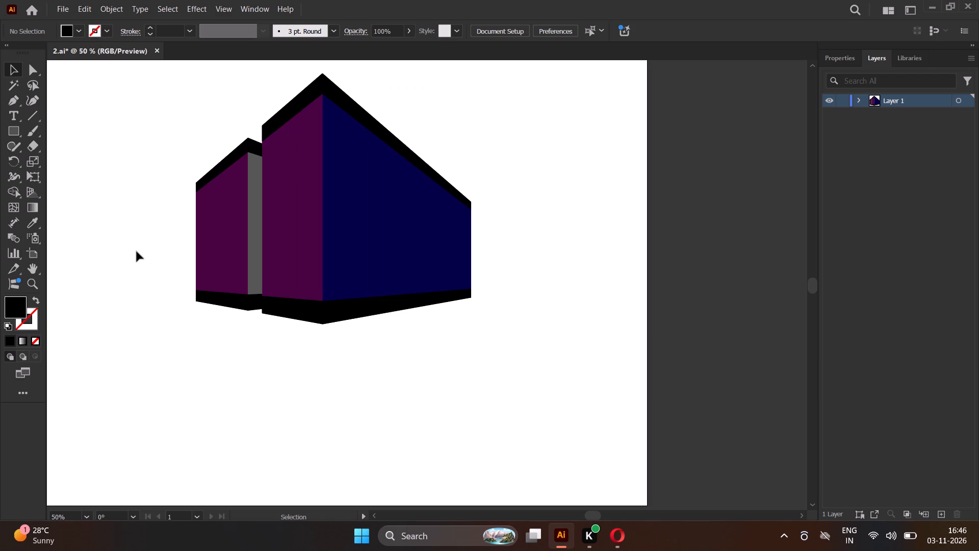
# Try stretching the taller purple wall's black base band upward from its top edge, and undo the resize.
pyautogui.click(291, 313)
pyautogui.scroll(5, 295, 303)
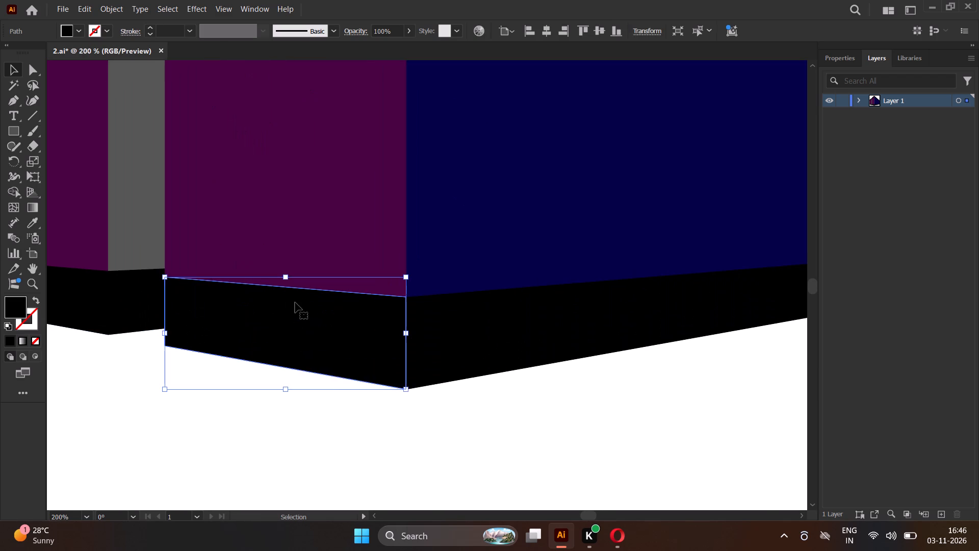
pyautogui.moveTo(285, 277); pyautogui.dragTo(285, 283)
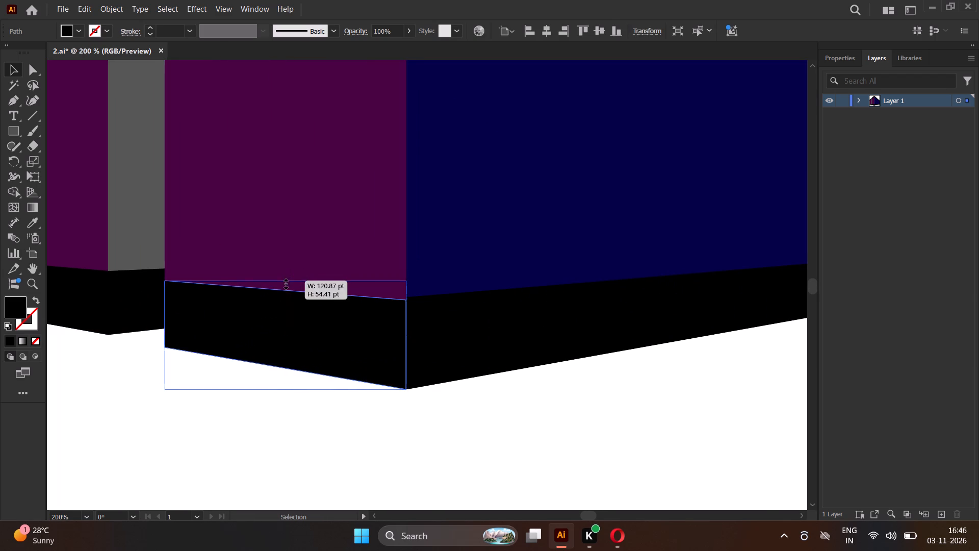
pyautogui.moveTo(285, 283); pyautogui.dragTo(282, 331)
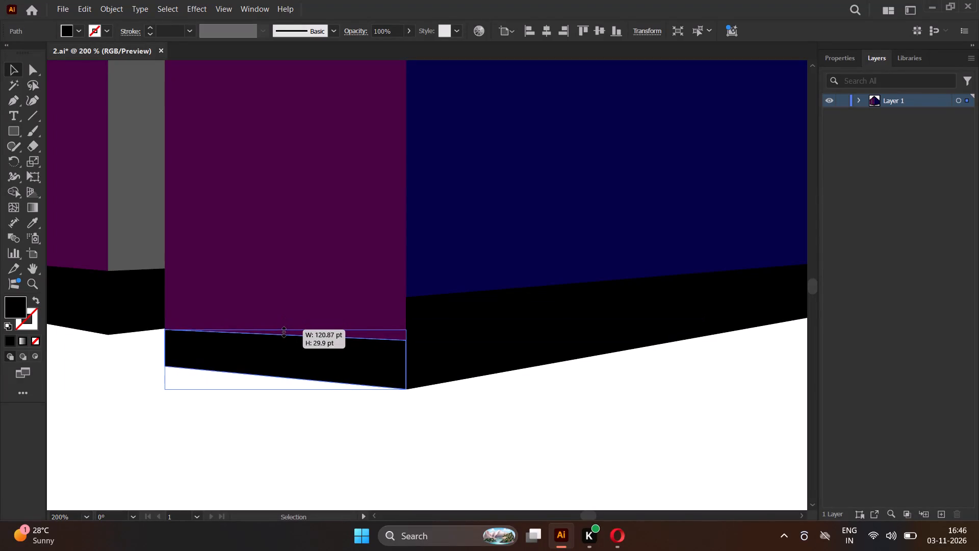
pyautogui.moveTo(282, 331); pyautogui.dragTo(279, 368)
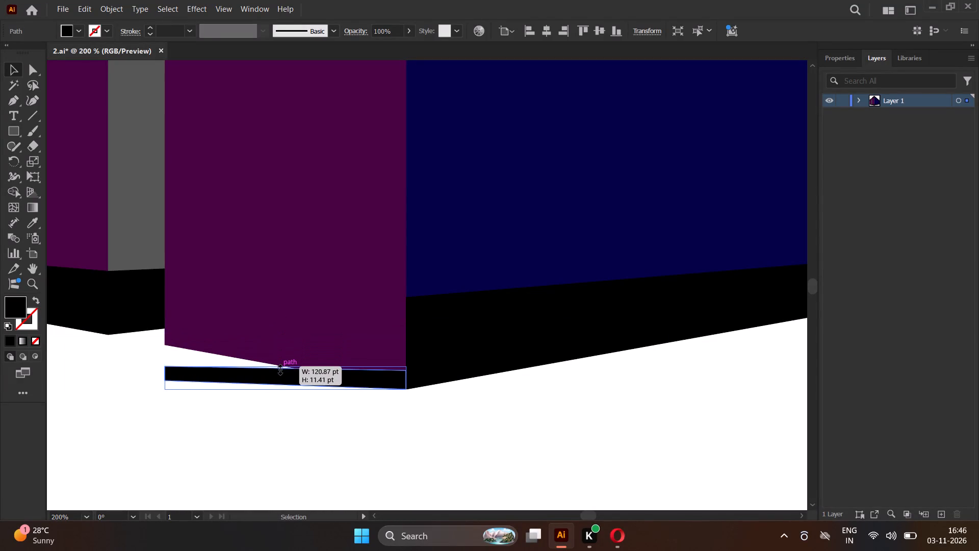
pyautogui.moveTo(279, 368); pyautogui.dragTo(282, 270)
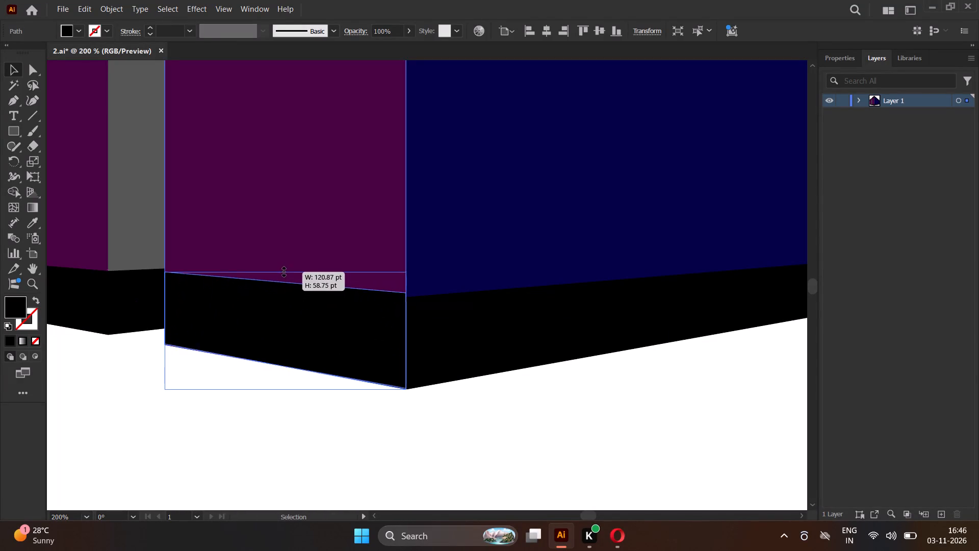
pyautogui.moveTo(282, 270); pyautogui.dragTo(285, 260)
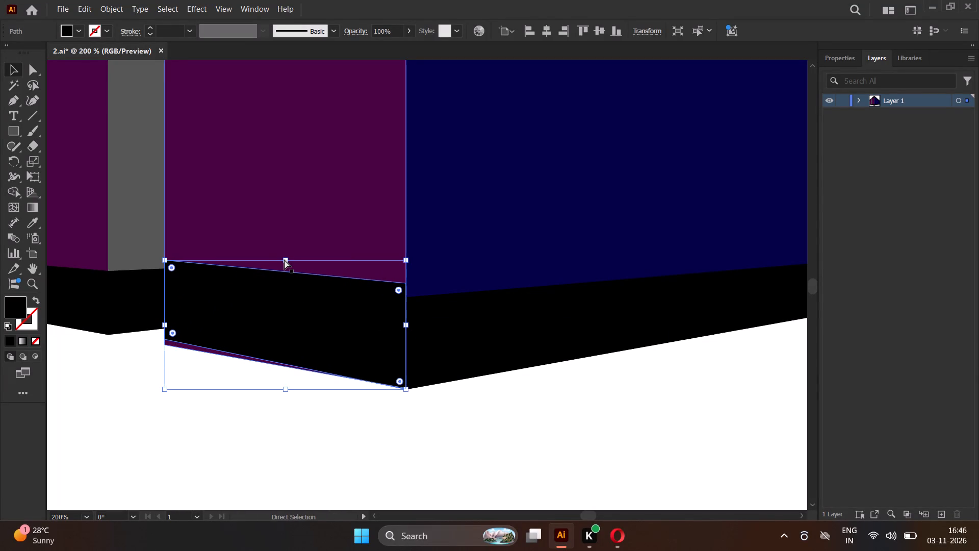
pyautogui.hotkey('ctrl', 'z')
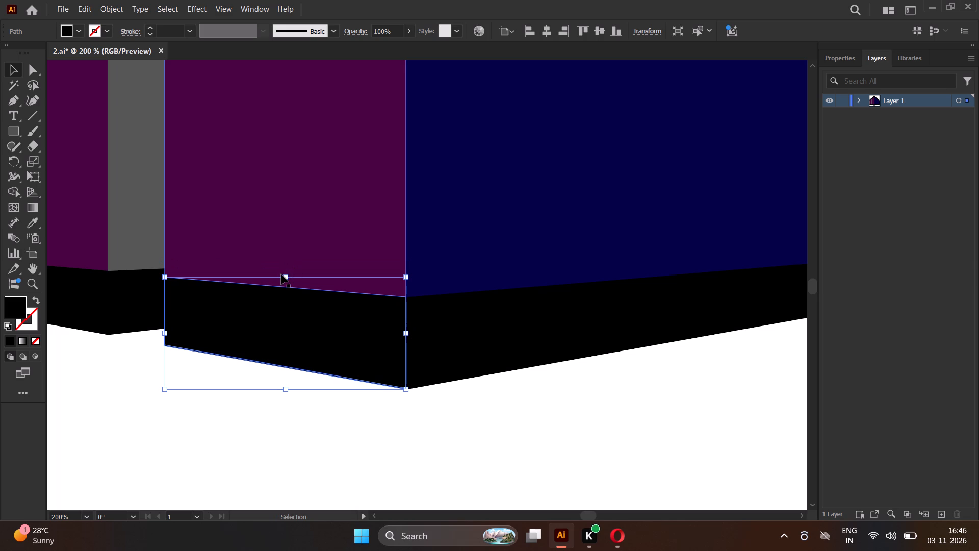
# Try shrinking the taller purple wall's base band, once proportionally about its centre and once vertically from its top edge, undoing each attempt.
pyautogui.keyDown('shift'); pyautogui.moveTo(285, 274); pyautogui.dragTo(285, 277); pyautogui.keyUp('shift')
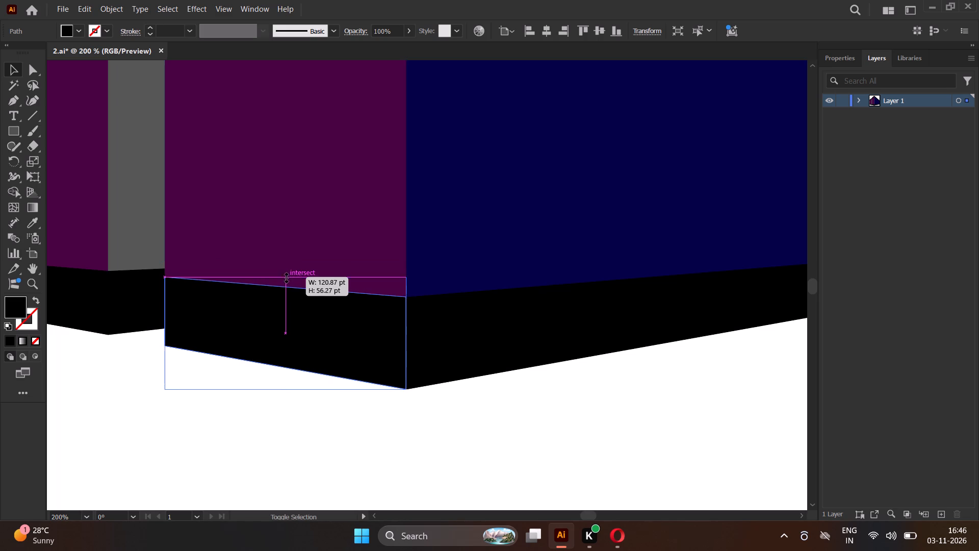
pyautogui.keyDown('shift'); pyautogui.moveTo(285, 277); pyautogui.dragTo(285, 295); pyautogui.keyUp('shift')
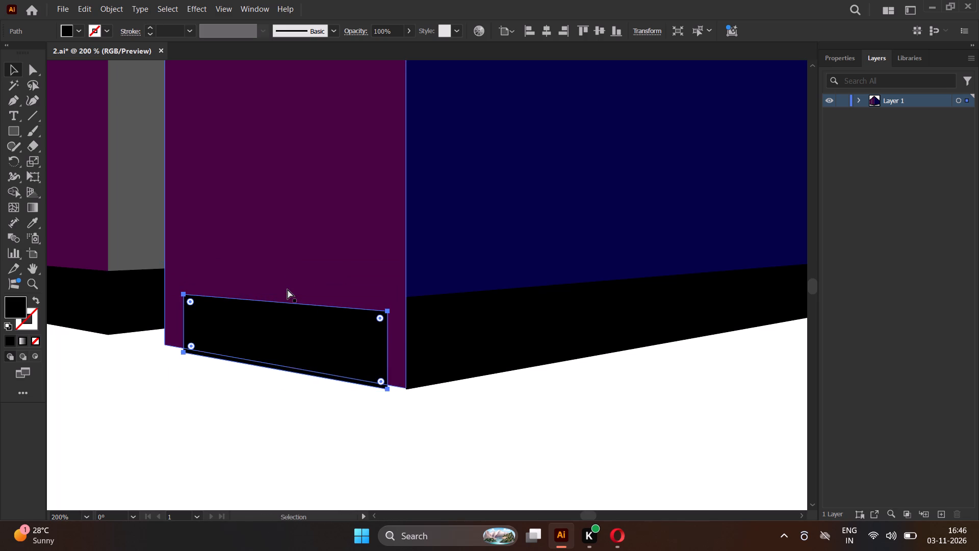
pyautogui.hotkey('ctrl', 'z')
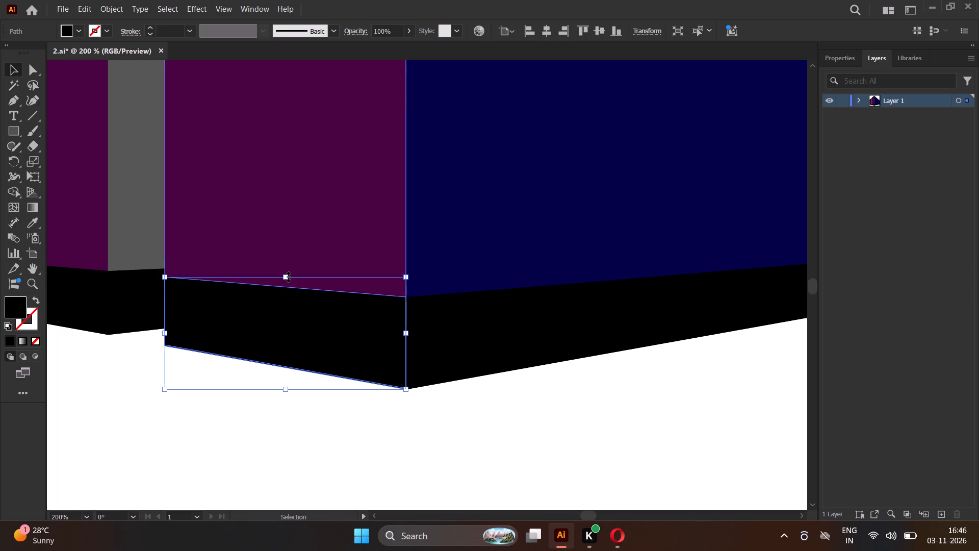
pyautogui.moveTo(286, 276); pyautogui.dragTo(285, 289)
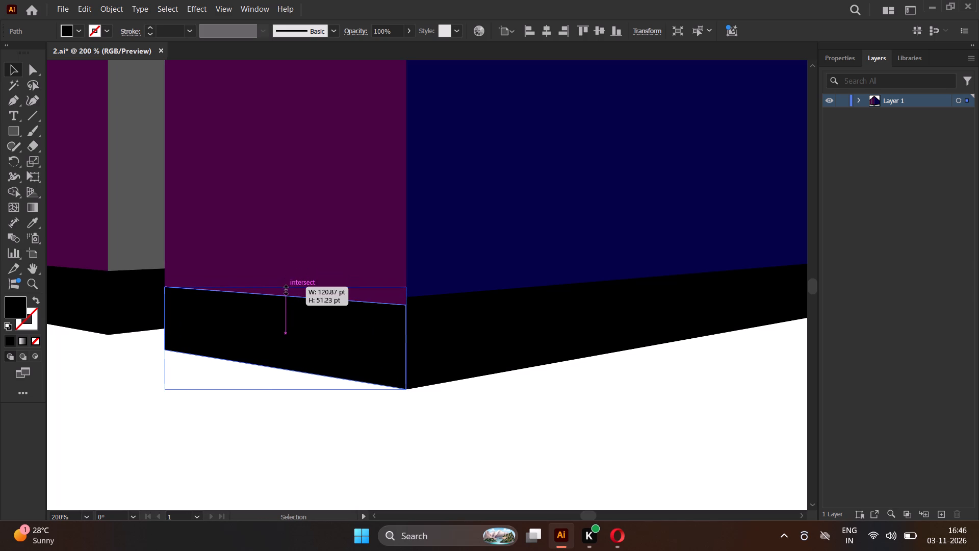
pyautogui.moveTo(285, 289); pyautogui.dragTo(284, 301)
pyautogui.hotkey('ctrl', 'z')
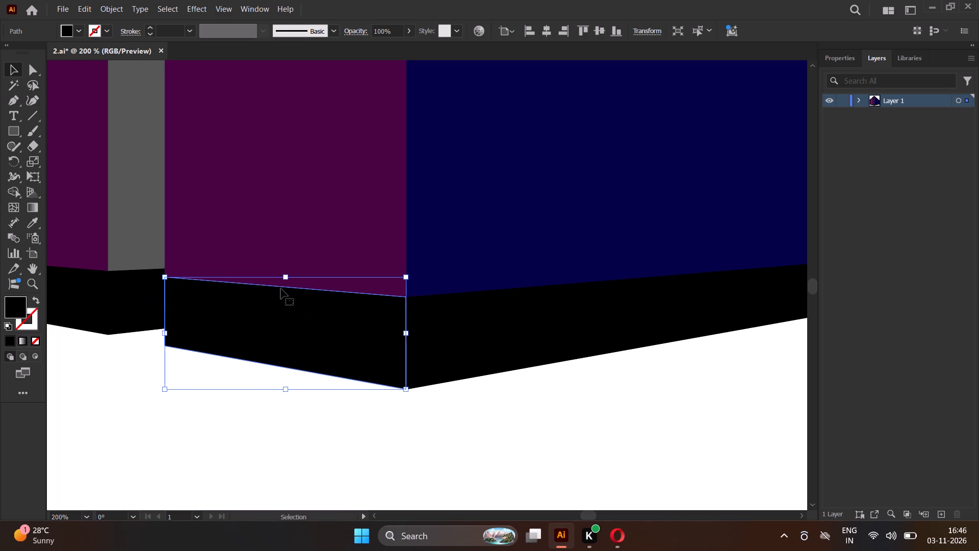
# Shrink the taller purple wall's base band vertically from its top edge to about 23 pt high.
pyautogui.moveTo(287, 276); pyautogui.dragTo(280, 287)
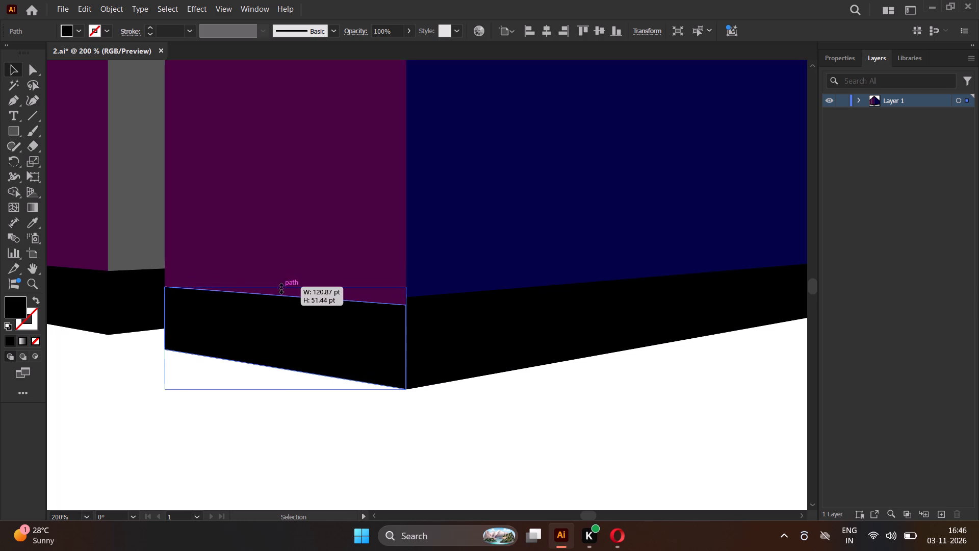
pyautogui.moveTo(280, 287); pyautogui.dragTo(273, 320)
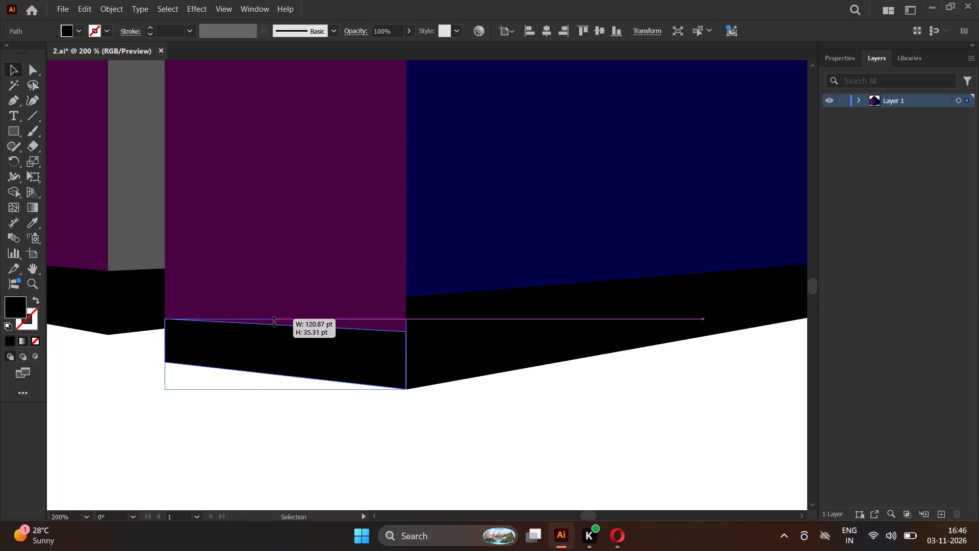
pyautogui.moveTo(273, 320); pyautogui.dragTo(273, 343)
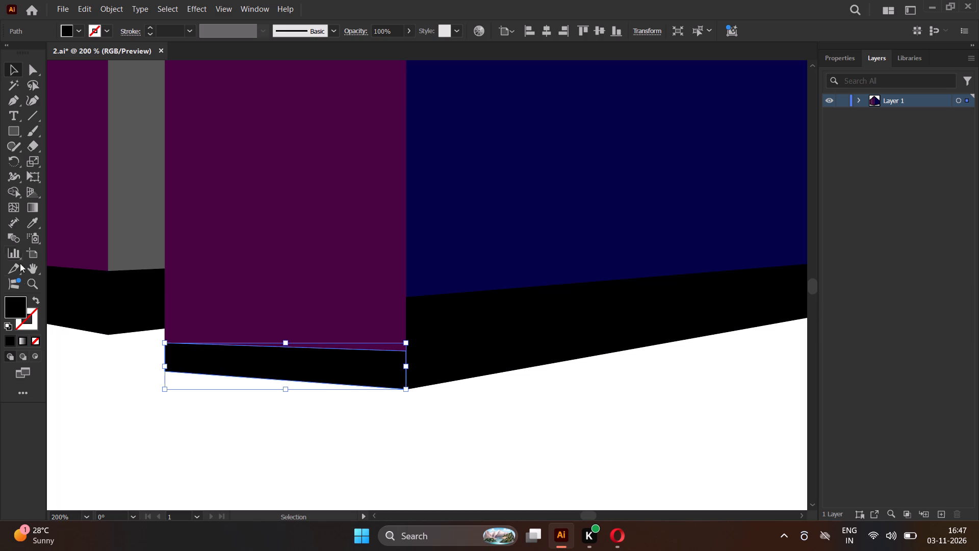
# Raise the base band's bottom anchor beside the grey wall to about Y 514.5 pt along the purple wall's edge, and deselect the band.
pyautogui.click(33, 68)
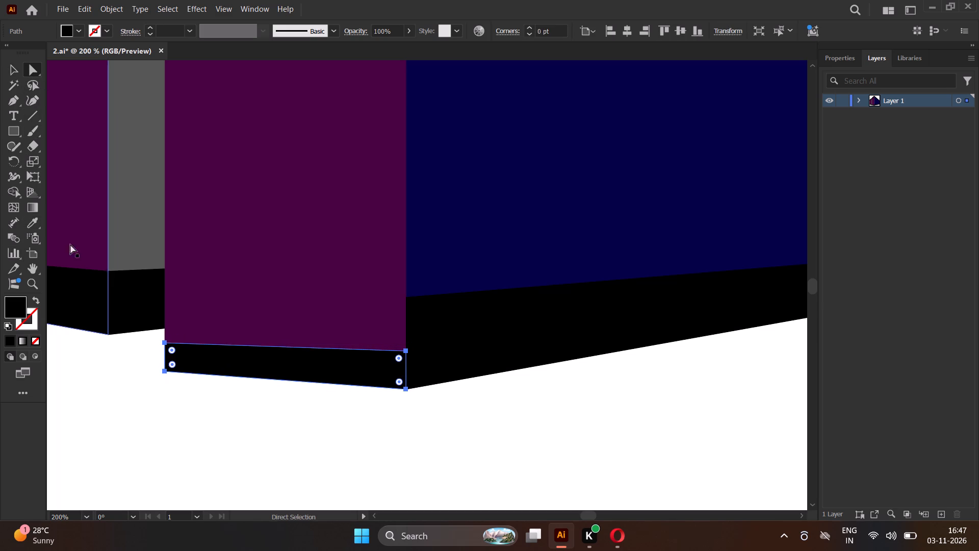
pyautogui.scroll(4, 164, 371)
pyautogui.scroll(3, 164, 330)
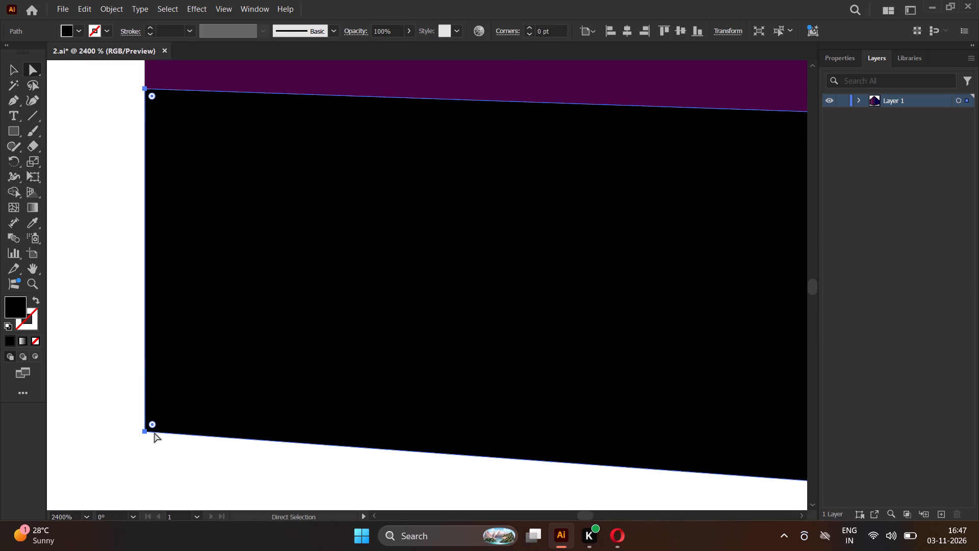
pyautogui.click(144, 430)
pyautogui.moveTo(144, 430); pyautogui.dragTo(150, 316)
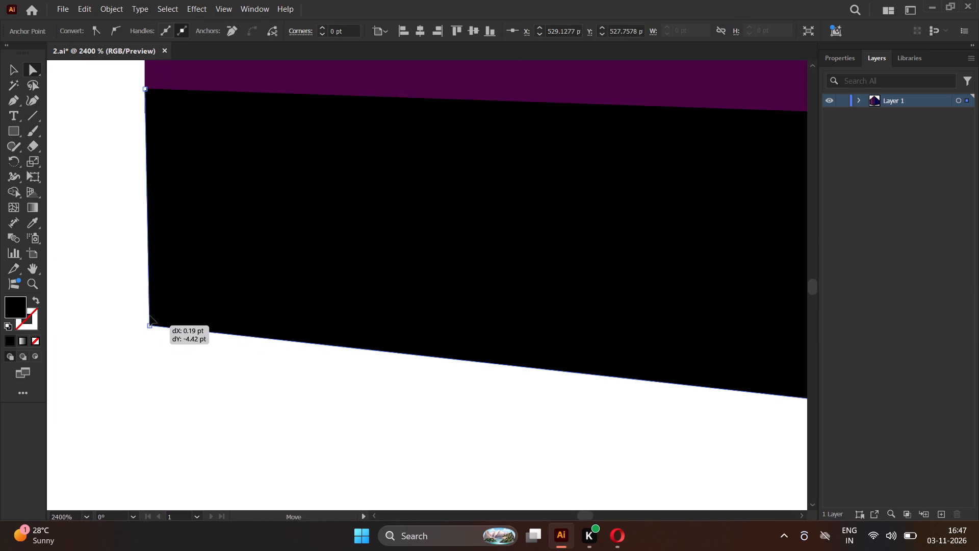
pyautogui.moveTo(150, 316); pyautogui.dragTo(139, 131)
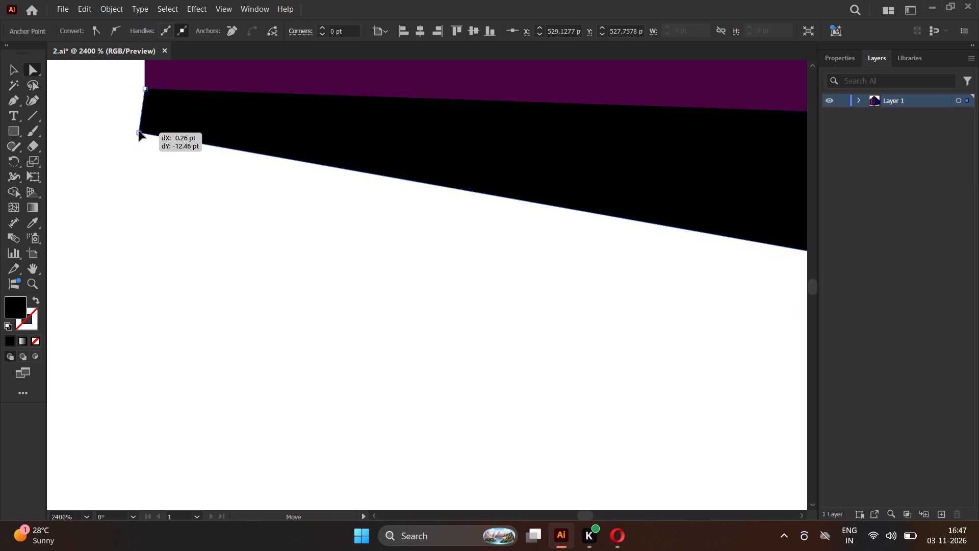
pyautogui.moveTo(139, 131); pyautogui.dragTo(145, 113)
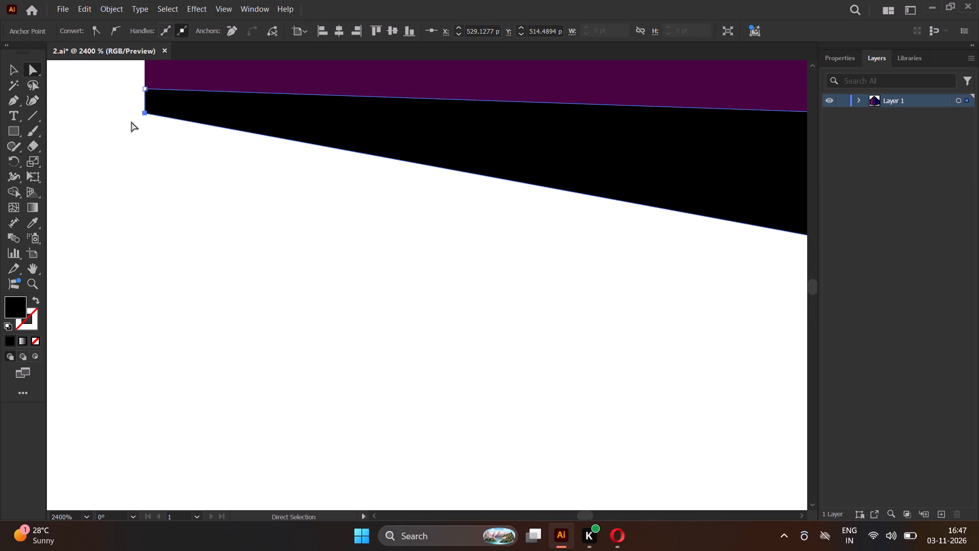
pyautogui.scroll(-4, 115, 210)
pyautogui.scroll(-2, 126, 285)
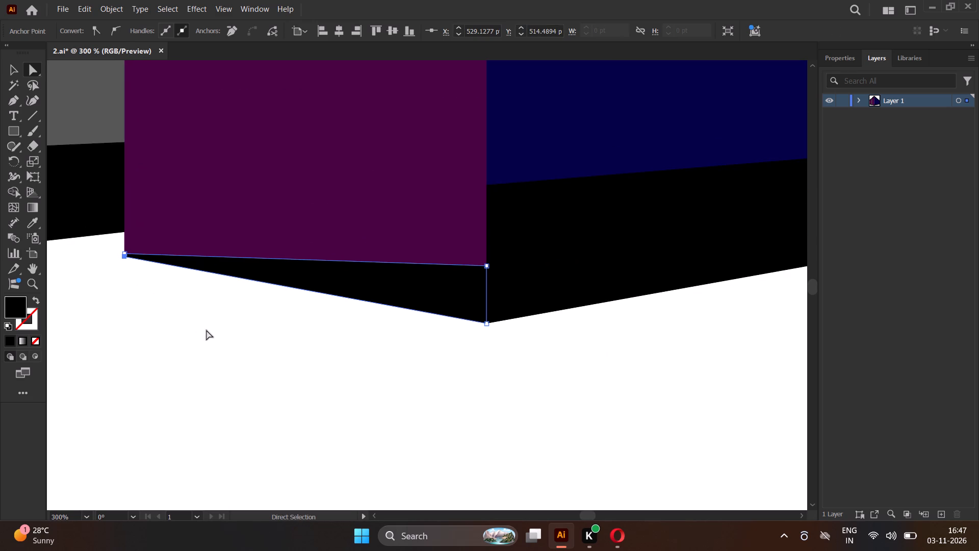
pyautogui.click(248, 357)
# Lower the same band's top anchor at the blue wall corner to about Y 525.9 pt, keeping X at 650 pt.
pyautogui.scroll(-2, 300, 350)
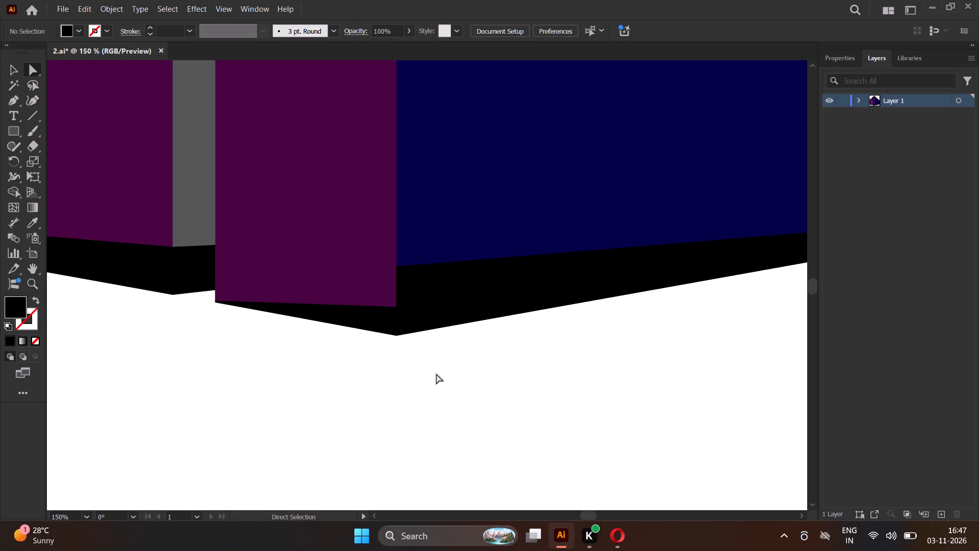
pyautogui.scroll(-1, 436, 374)
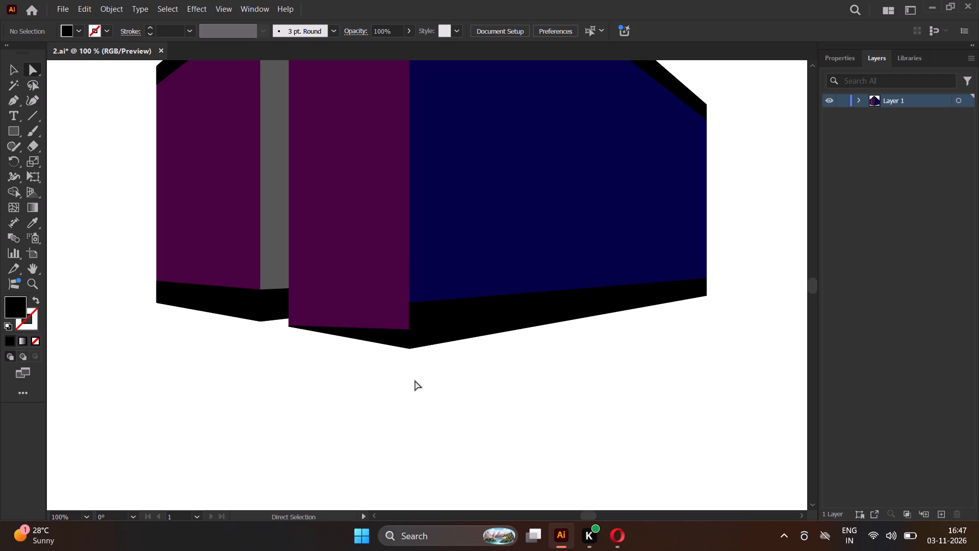
pyautogui.click(393, 331)
pyautogui.scroll(4, 408, 333)
pyautogui.click(416, 319)
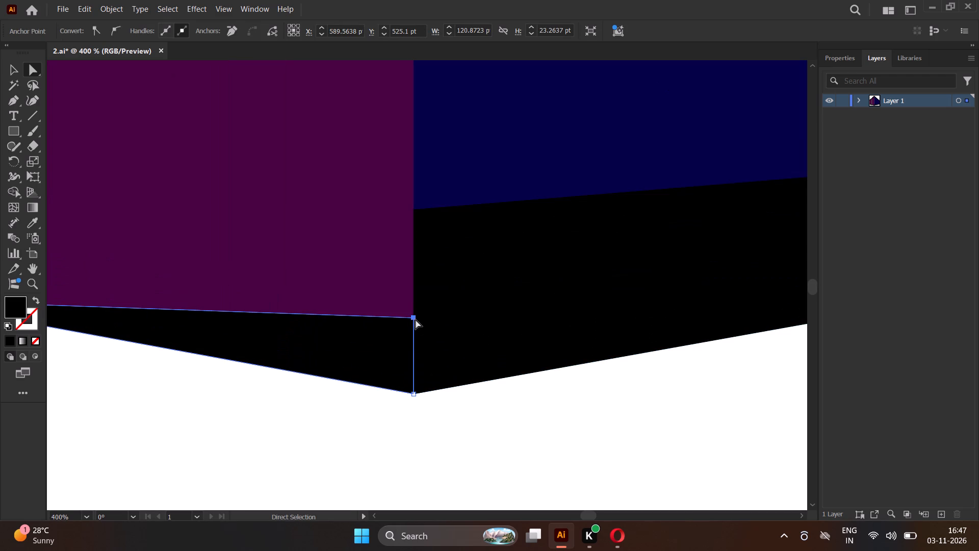
pyautogui.moveTo(414, 318); pyautogui.dragTo(413, 349)
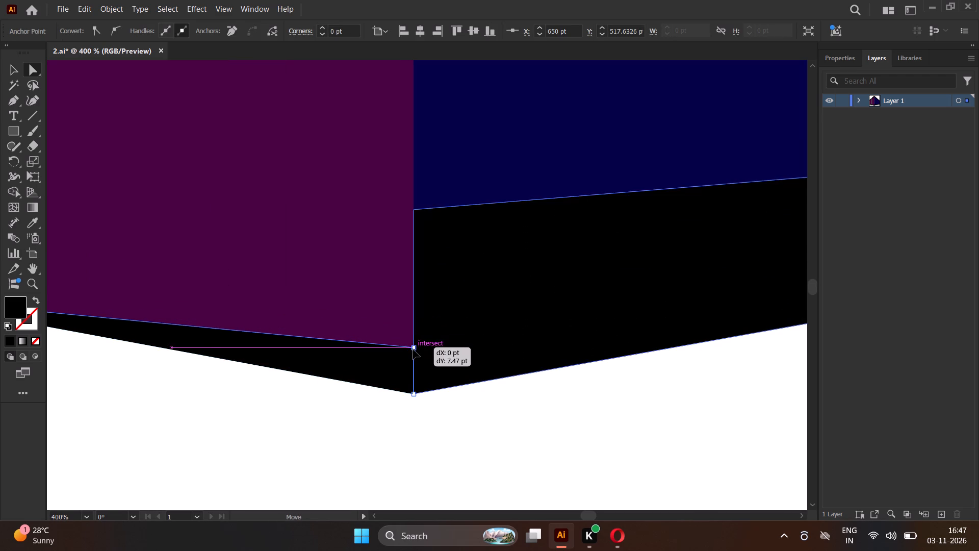
pyautogui.moveTo(413, 349); pyautogui.dragTo(413, 351)
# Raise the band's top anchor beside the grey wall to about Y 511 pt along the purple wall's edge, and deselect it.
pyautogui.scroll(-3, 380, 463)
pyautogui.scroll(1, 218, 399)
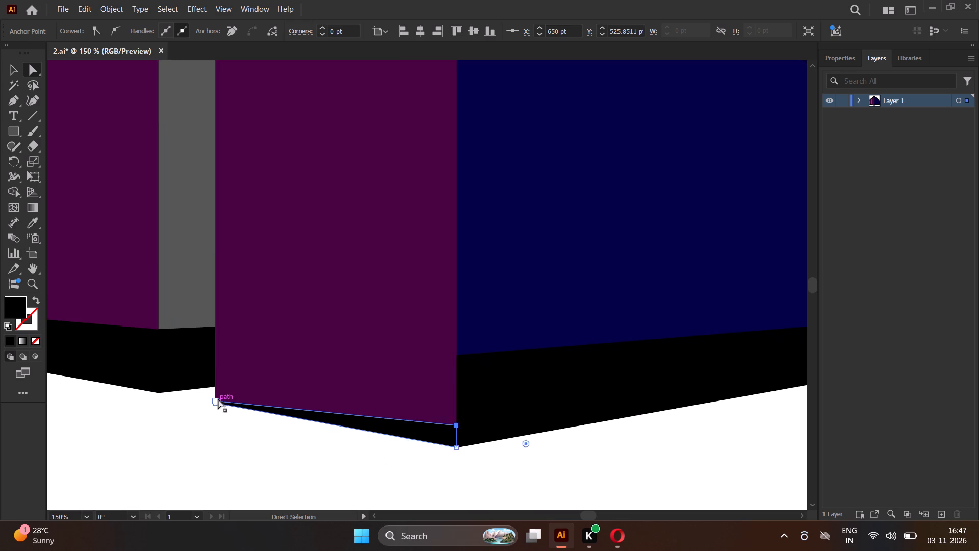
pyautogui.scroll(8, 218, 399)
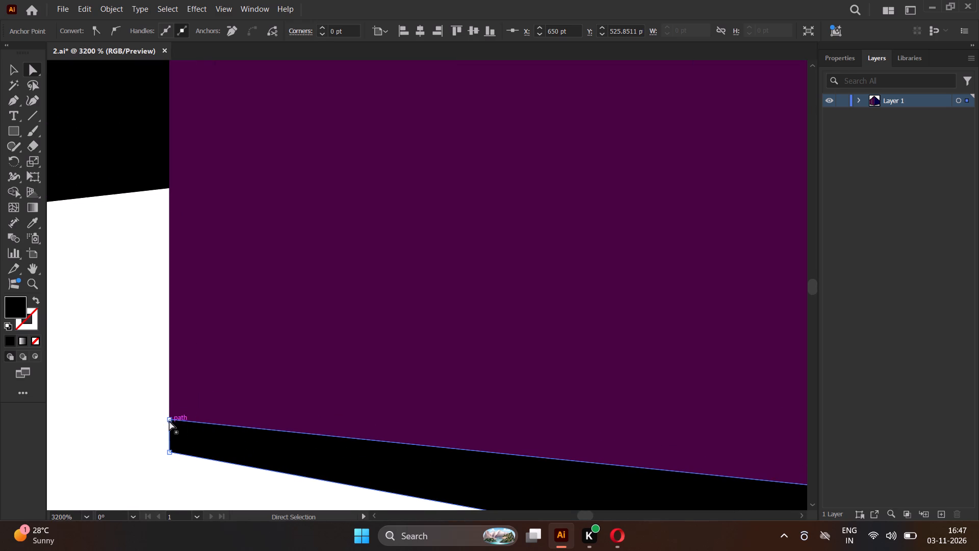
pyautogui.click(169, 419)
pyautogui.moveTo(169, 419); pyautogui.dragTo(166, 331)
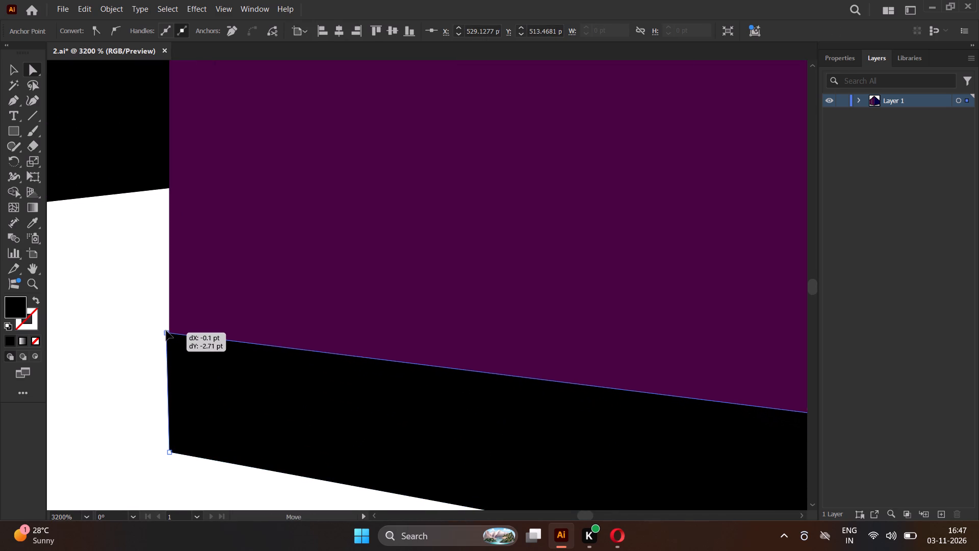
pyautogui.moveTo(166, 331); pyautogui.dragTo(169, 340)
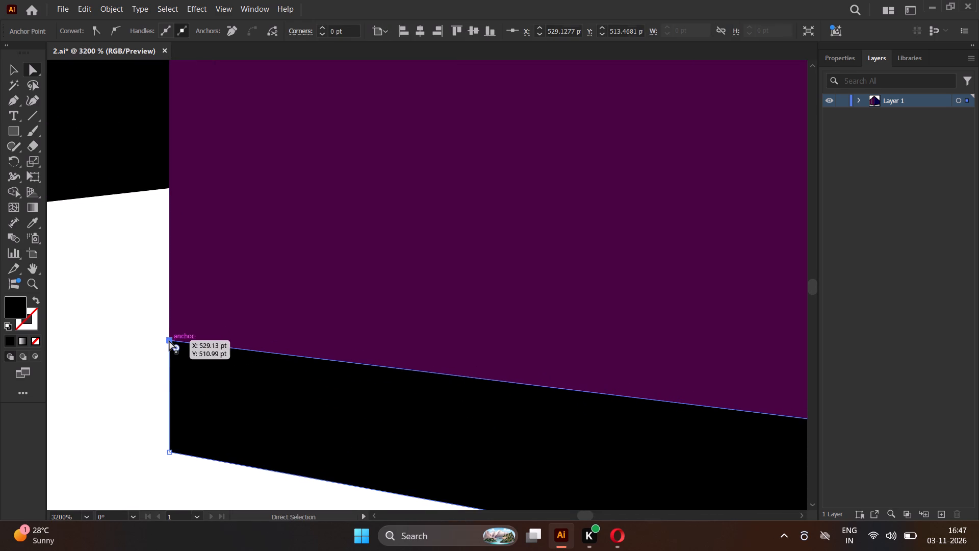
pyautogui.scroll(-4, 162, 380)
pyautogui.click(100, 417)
# Examine the taller purple wall's base band and its top anchor beside the grey wall.
pyautogui.scroll(-1, 163, 394)
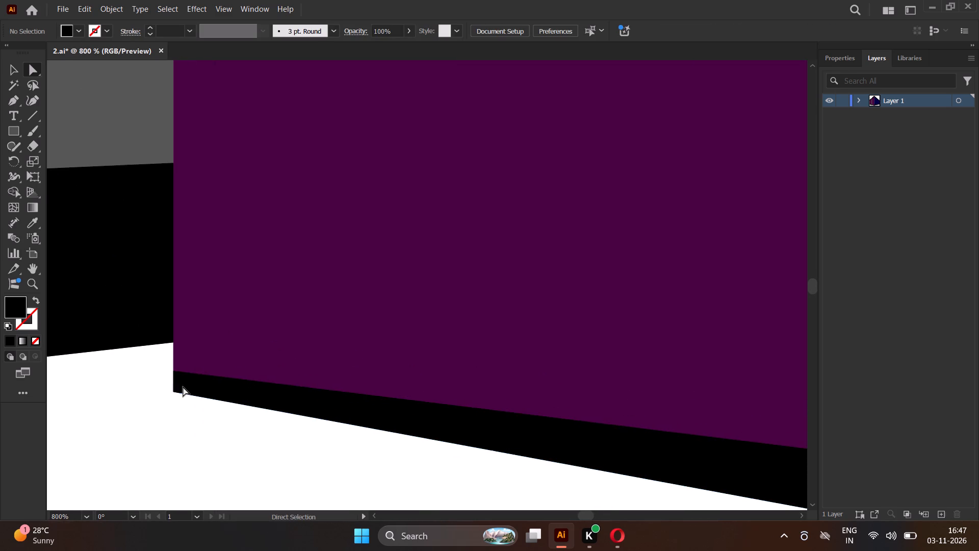
pyautogui.scroll(-1, 188, 386)
pyautogui.scroll(5, 189, 387)
pyautogui.scroll(2, 124, 311)
pyautogui.click(127, 335)
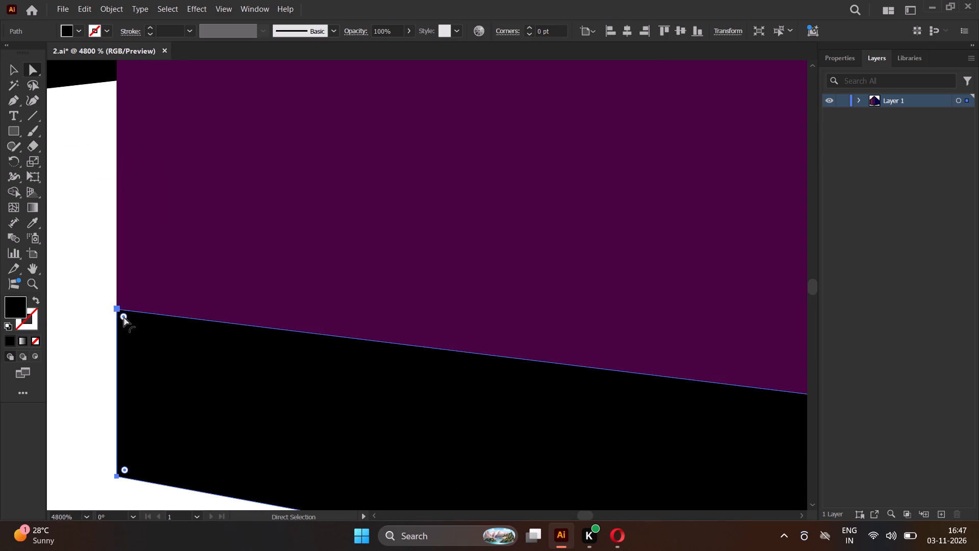
pyautogui.click(117, 310)
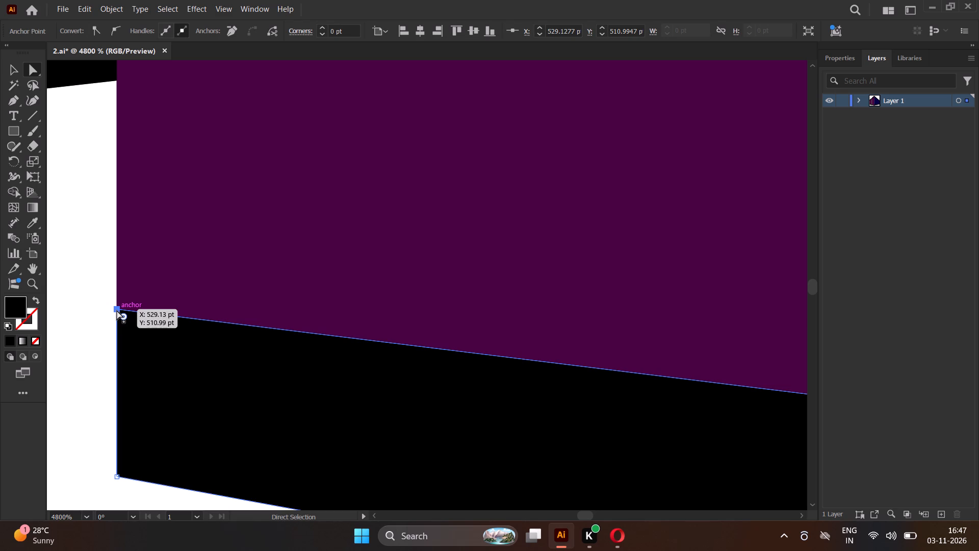
pyautogui.scroll(-3, 124, 240)
pyautogui.scroll(-1, 104, 288)
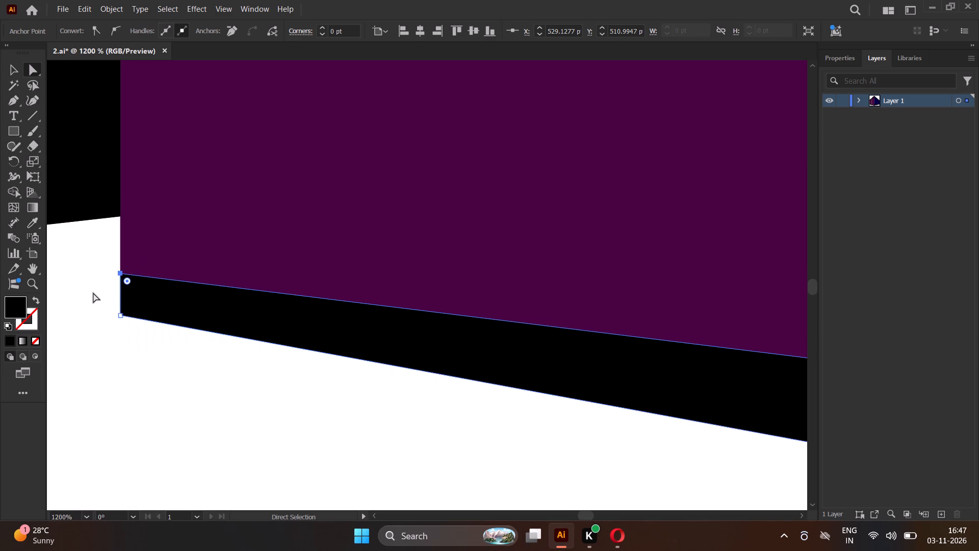
pyautogui.scroll(-4, 88, 299)
pyautogui.click(390, 439)
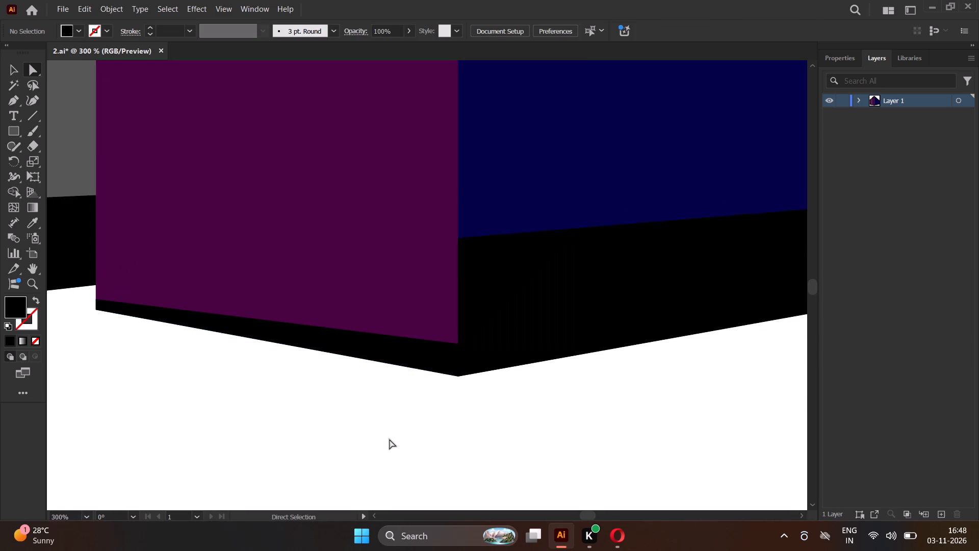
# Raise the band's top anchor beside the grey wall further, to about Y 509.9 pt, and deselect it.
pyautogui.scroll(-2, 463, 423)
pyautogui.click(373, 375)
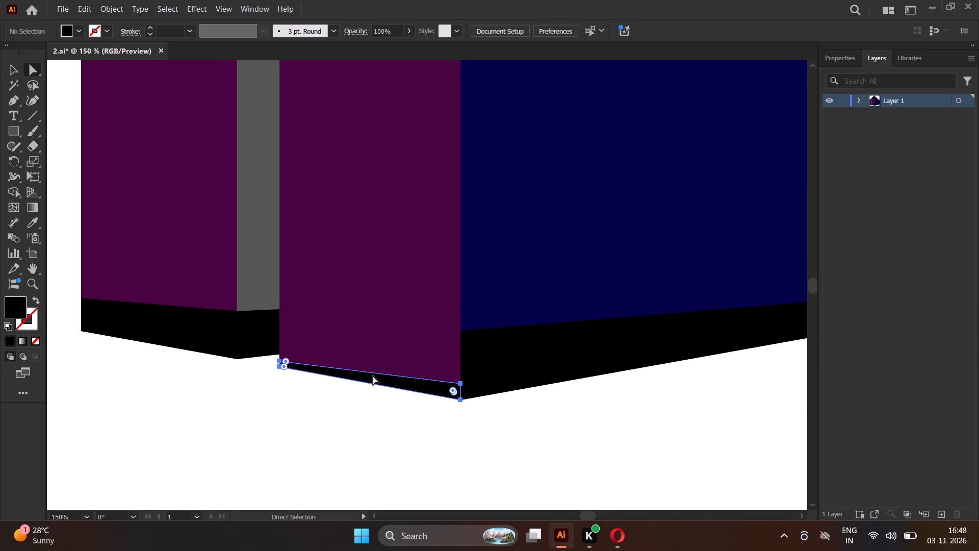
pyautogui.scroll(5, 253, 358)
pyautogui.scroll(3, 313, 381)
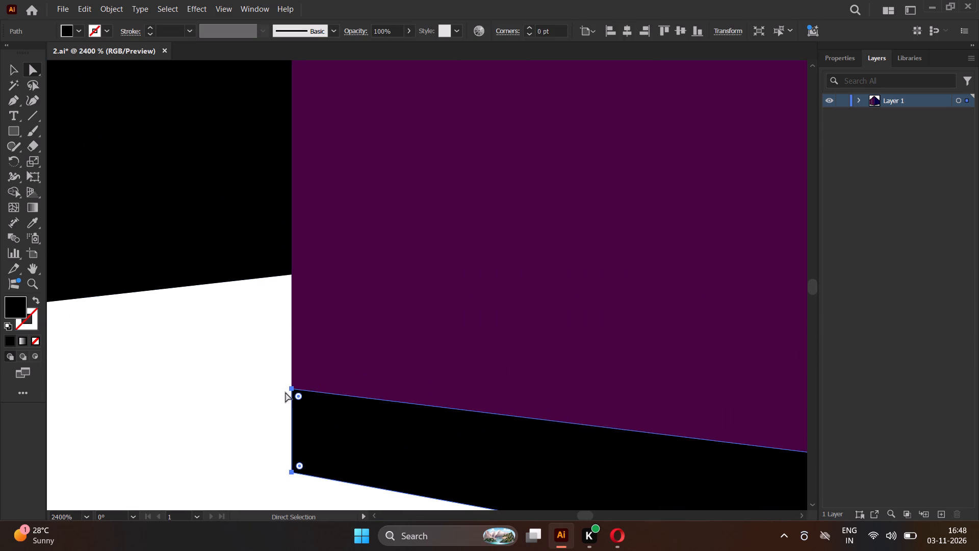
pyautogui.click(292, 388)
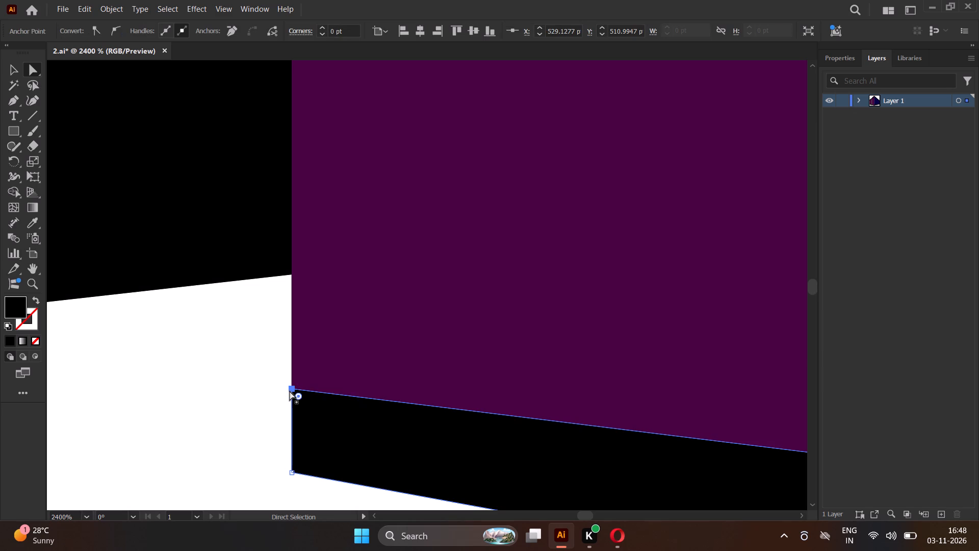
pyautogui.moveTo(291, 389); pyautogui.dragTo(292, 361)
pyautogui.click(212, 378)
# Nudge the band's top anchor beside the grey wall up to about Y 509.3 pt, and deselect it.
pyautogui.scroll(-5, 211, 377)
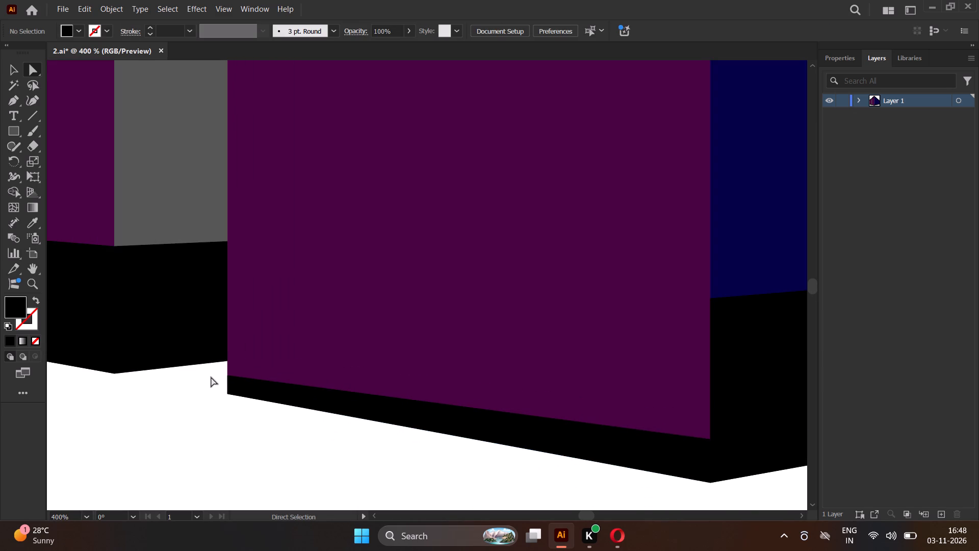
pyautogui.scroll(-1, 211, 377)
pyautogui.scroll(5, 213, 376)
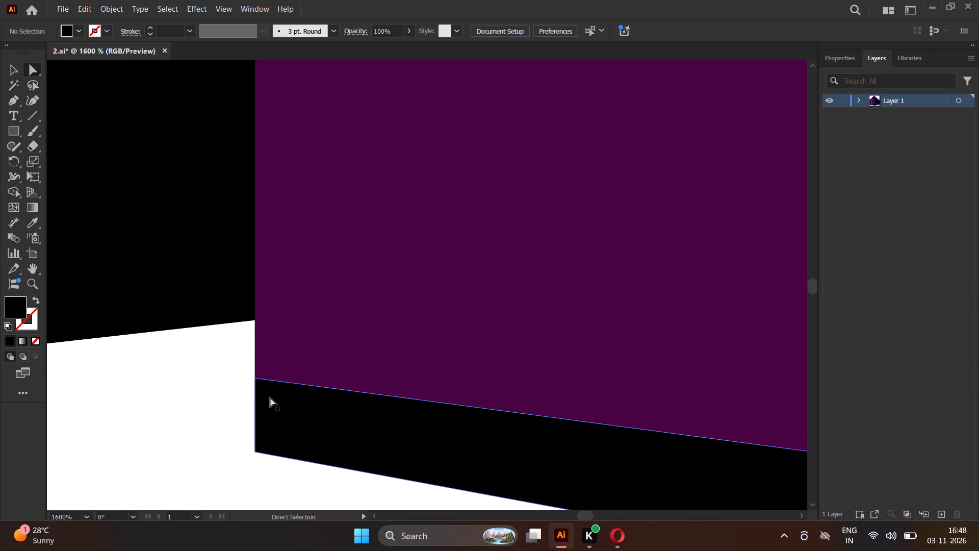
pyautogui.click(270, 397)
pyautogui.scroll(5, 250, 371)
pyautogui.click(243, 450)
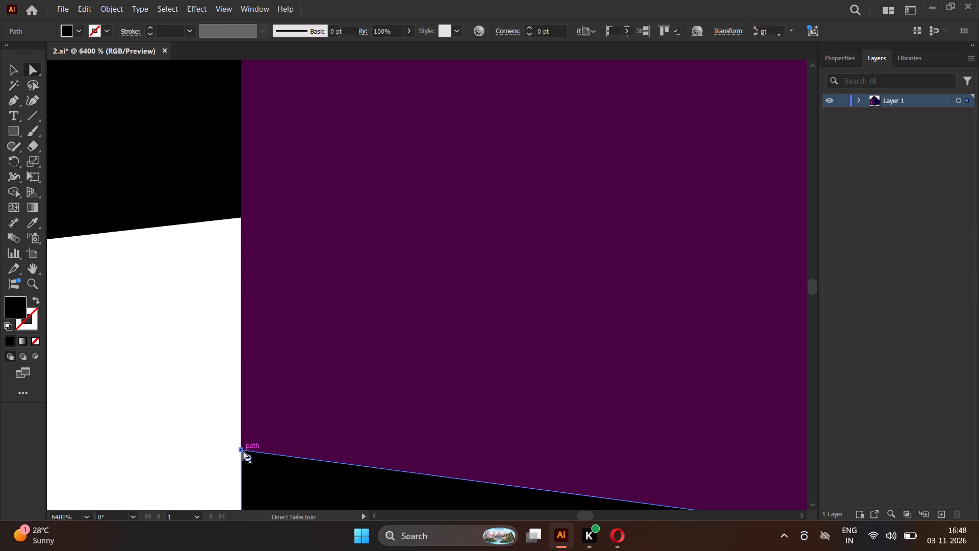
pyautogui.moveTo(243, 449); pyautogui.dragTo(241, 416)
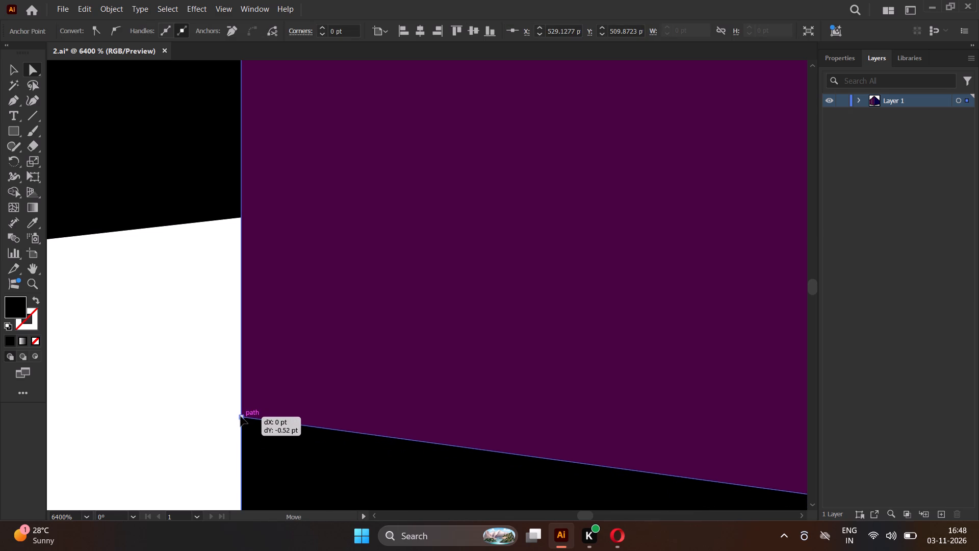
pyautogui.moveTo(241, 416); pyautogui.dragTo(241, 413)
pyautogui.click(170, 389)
# Raise the taller purple wall's base band top anchor beside the grey wall to about Y 508.2 pt, lower it slightly, and deselect it.
pyautogui.scroll(-6, 163, 368)
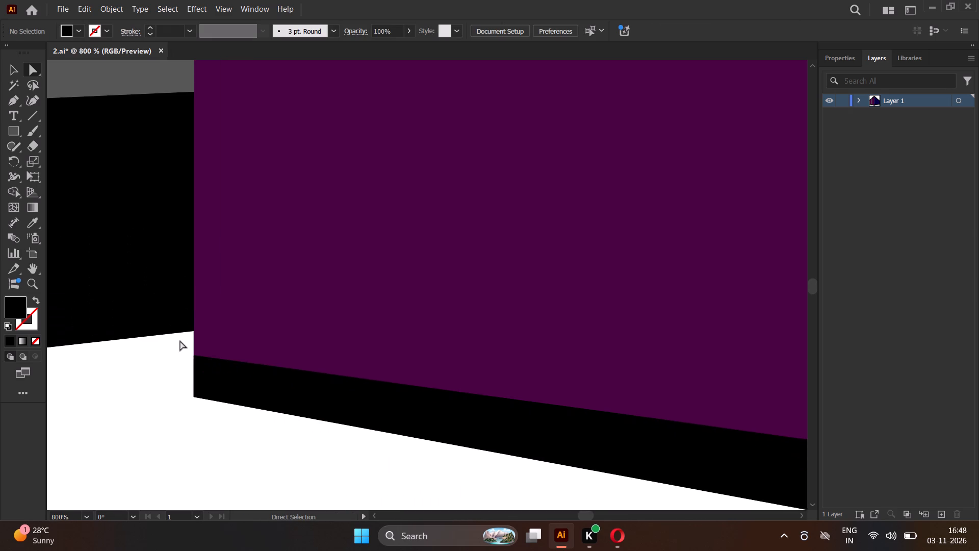
pyautogui.scroll(-4, 181, 342)
pyautogui.click(352, 457)
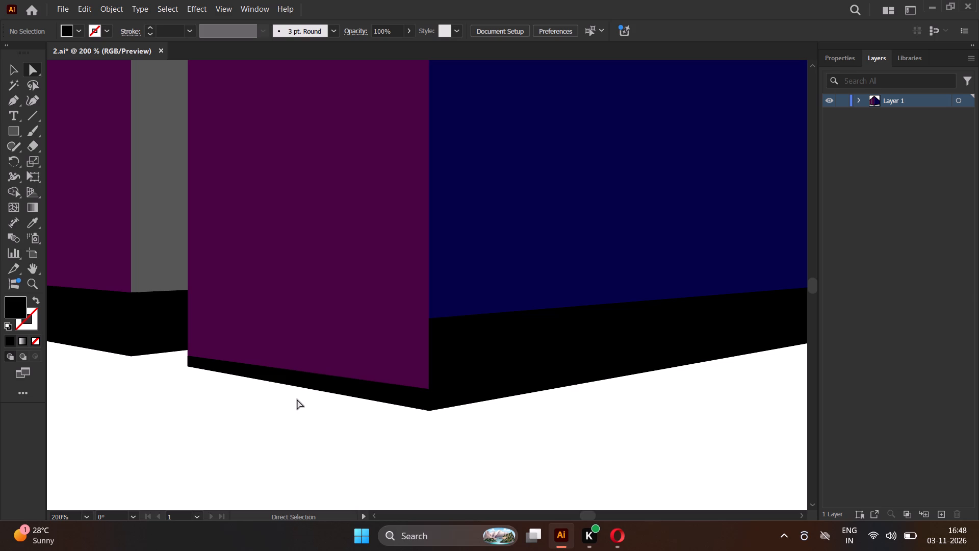
pyautogui.click(218, 368)
pyautogui.scroll(1, 174, 357)
pyautogui.scroll(-1, 174, 357)
pyautogui.scroll(3, 174, 357)
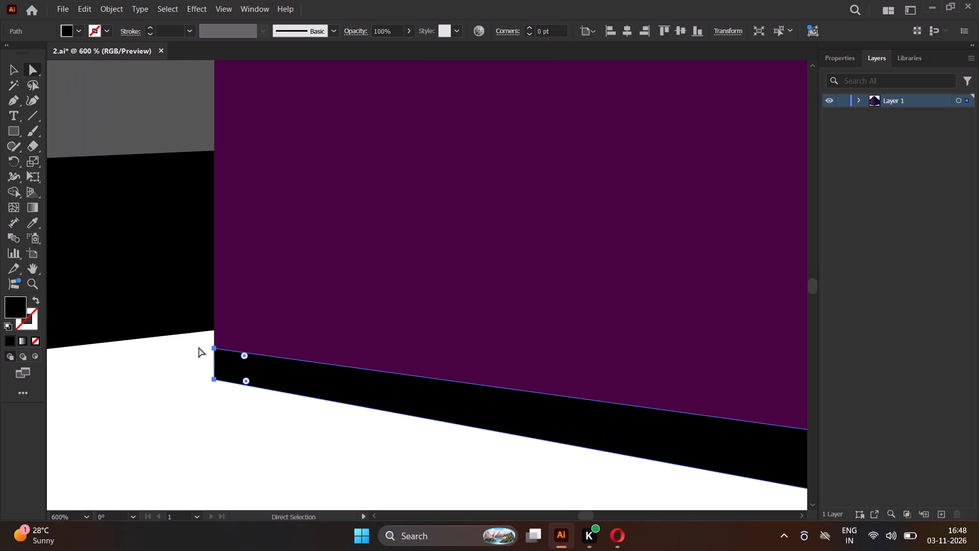
pyautogui.scroll(5, 209, 343)
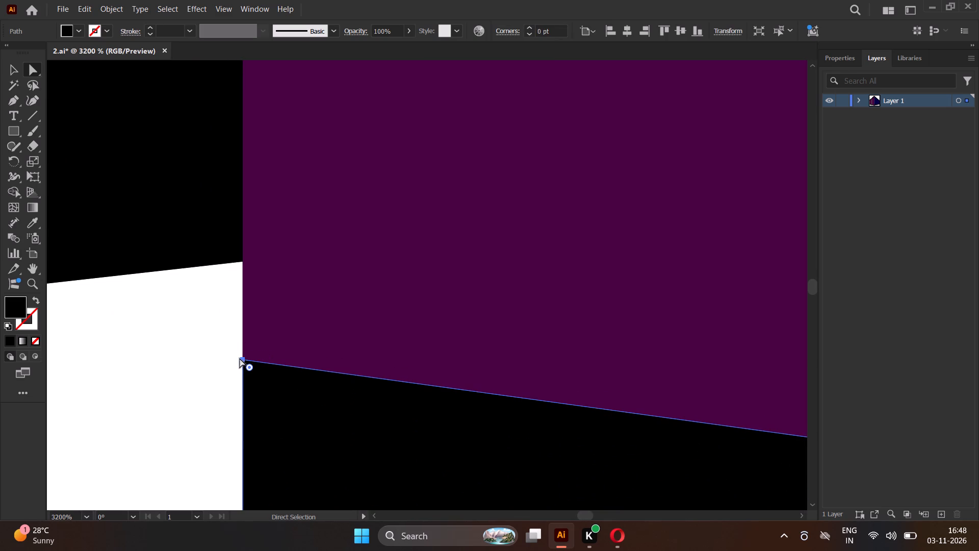
pyautogui.click(244, 358)
pyautogui.moveTo(244, 358); pyautogui.dragTo(246, 324)
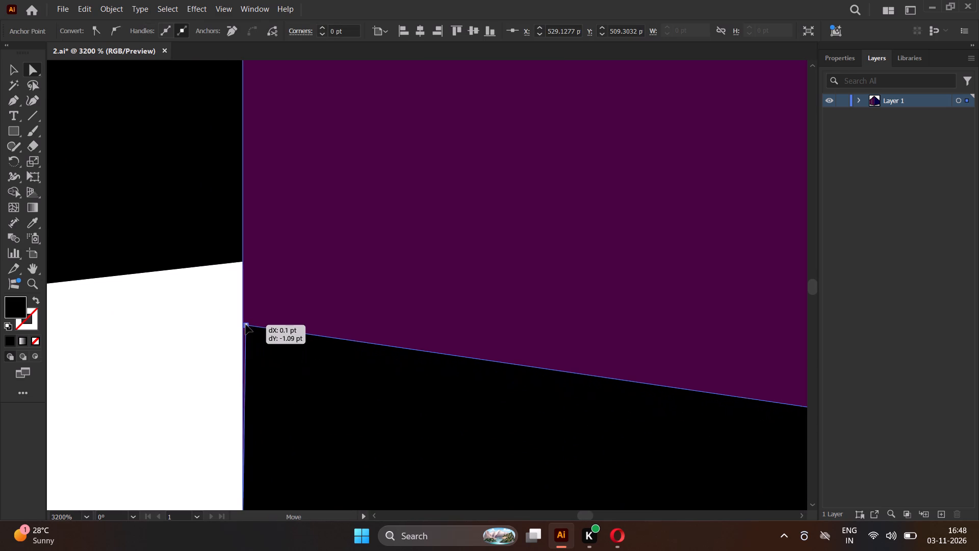
pyautogui.moveTo(246, 324); pyautogui.dragTo(246, 324)
pyautogui.click(246, 324)
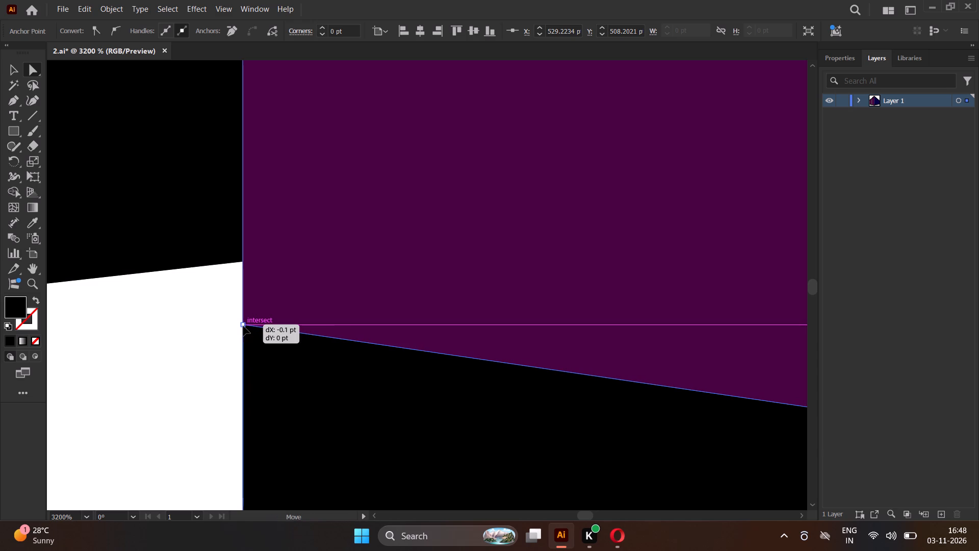
pyautogui.moveTo(242, 324); pyautogui.dragTo(242, 325)
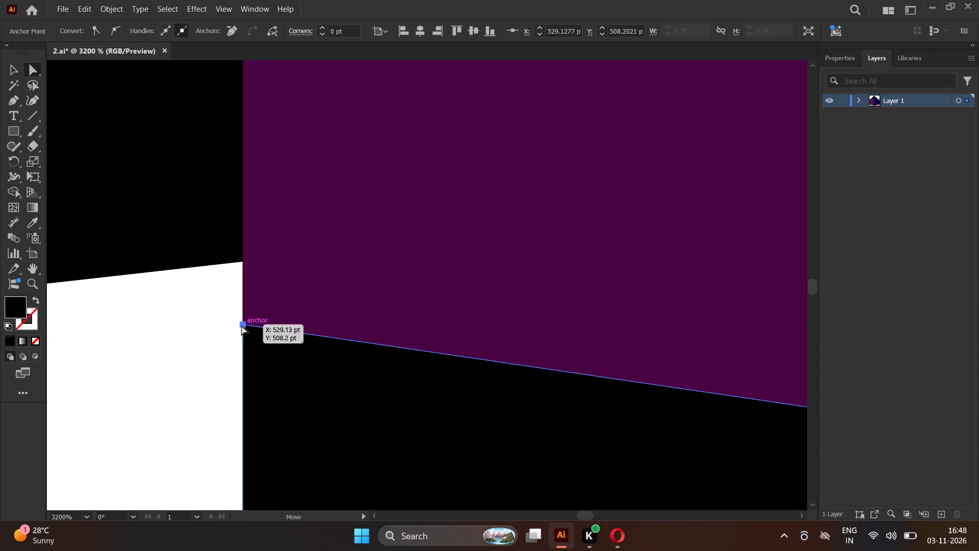
pyautogui.moveTo(242, 325); pyautogui.dragTo(242, 333)
pyautogui.click(137, 362)
# Examine the taller purple wall's base band at both ends and against the whole building.
pyautogui.scroll(1, 185, 350)
pyautogui.scroll(-2, 188, 350)
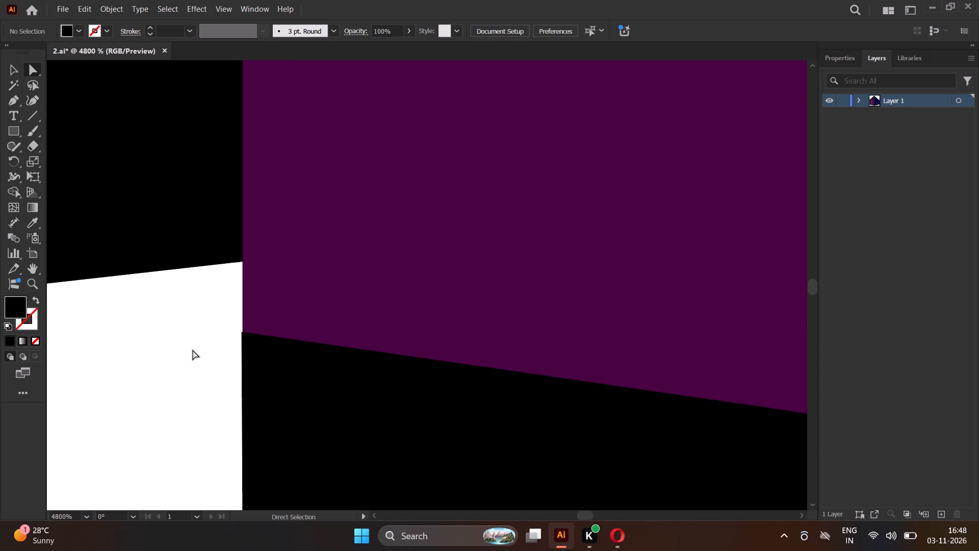
pyautogui.scroll(-6, 193, 350)
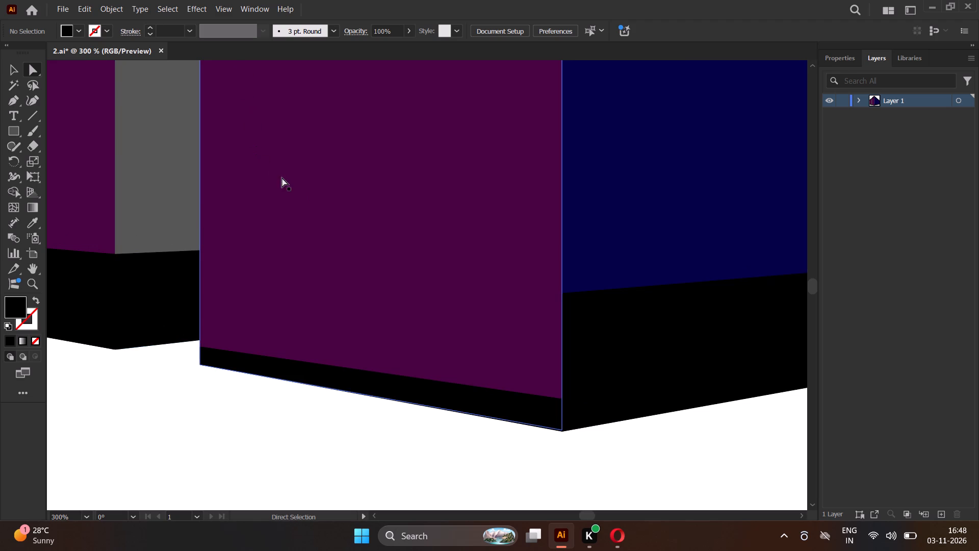
pyautogui.scroll(2, 545, 428)
pyautogui.scroll(-1, 545, 428)
pyautogui.scroll(1, 545, 428)
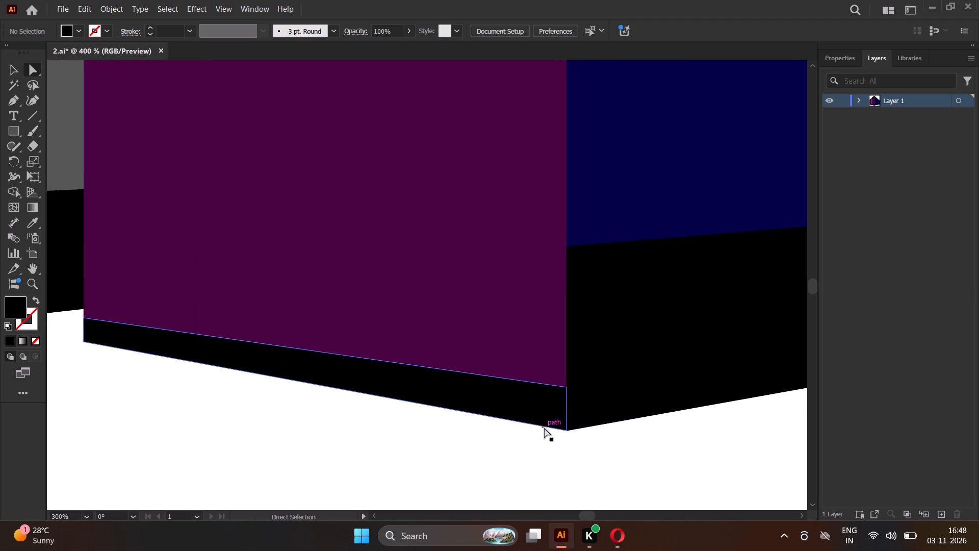
pyautogui.scroll(2, 545, 428)
pyautogui.scroll(-3, 627, 447)
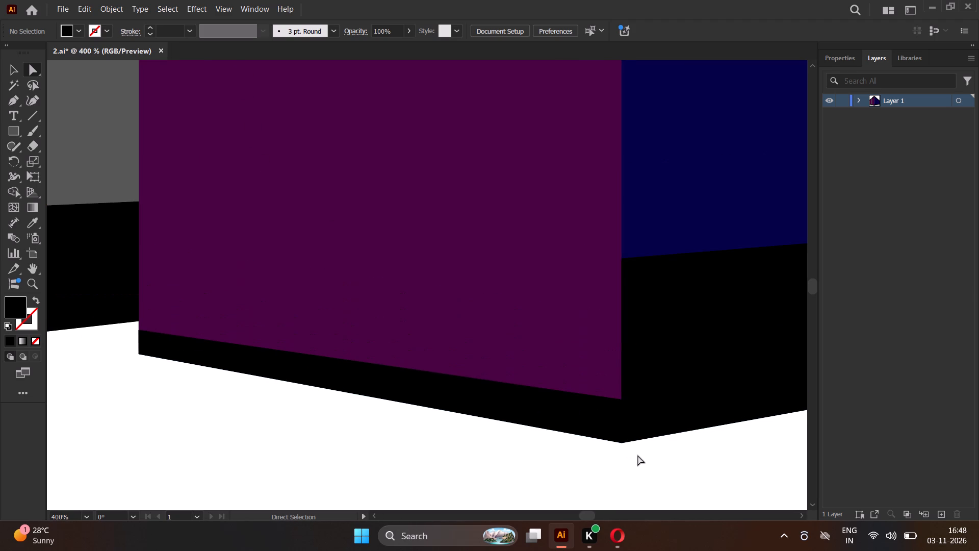
pyautogui.scroll(4, 637, 453)
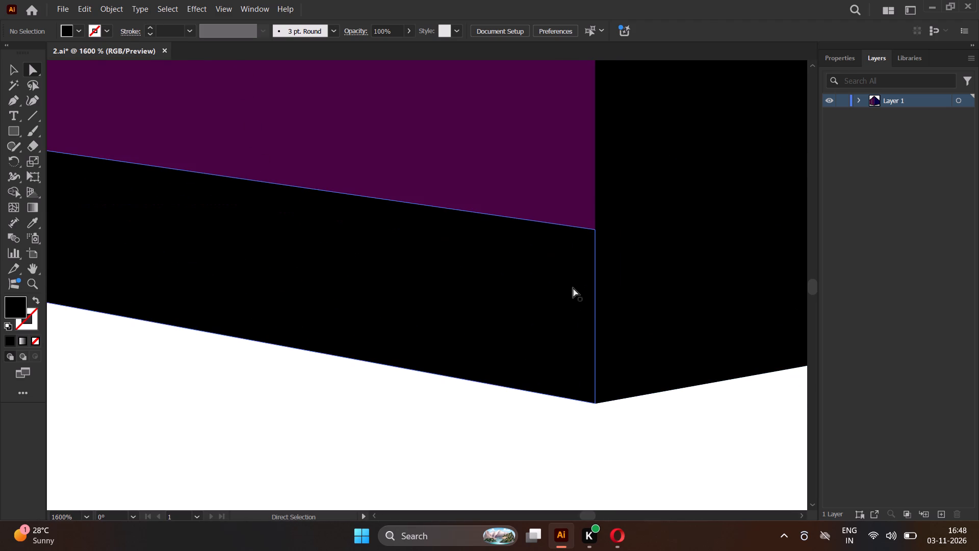
pyautogui.click(573, 288)
pyautogui.scroll(-4, 562, 333)
pyautogui.click(329, 389)
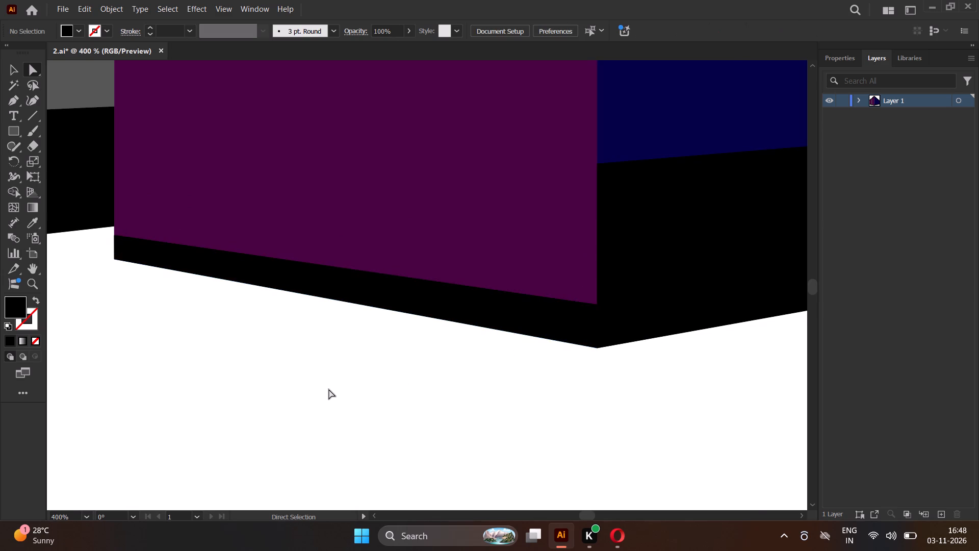
pyautogui.scroll(-3, 358, 372)
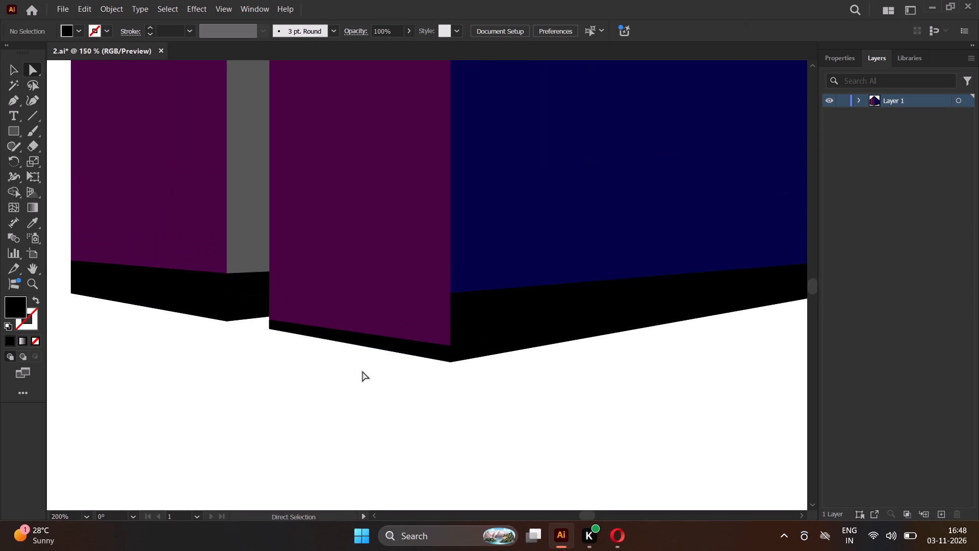
pyautogui.scroll(-1, 363, 371)
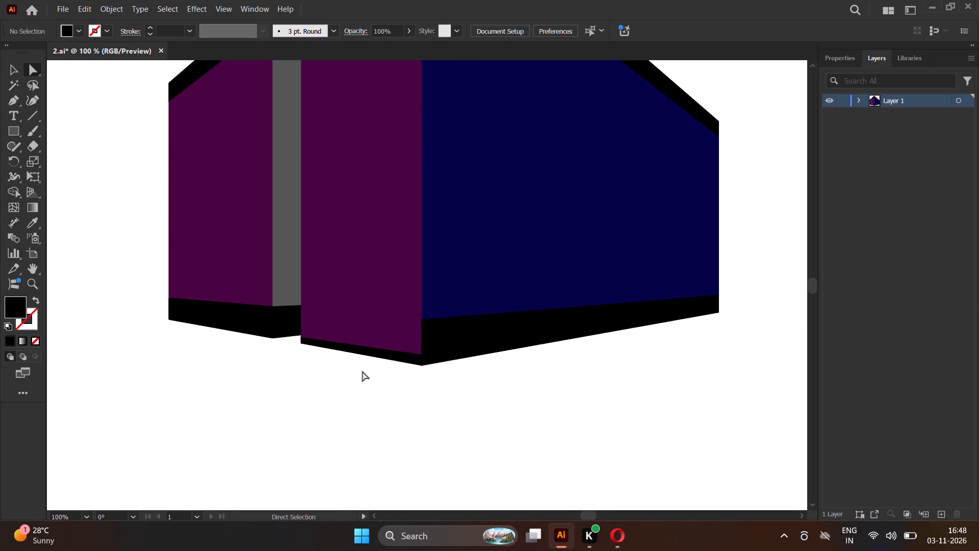
pyautogui.scroll(-1, 363, 371)
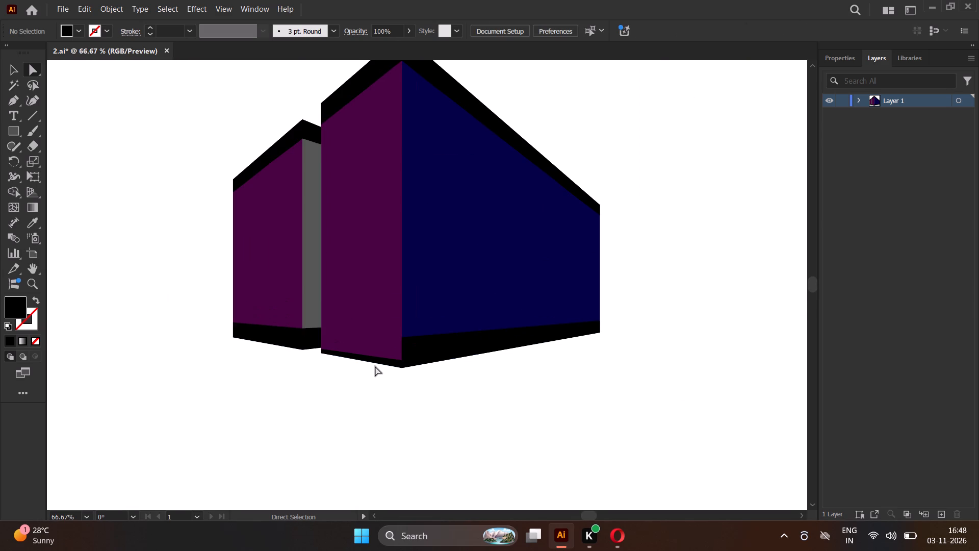
# Show the perspective grid and draw a door rectangle about 96 by 201 pt low on the taller purple wall.
pyautogui.click(379, 344)
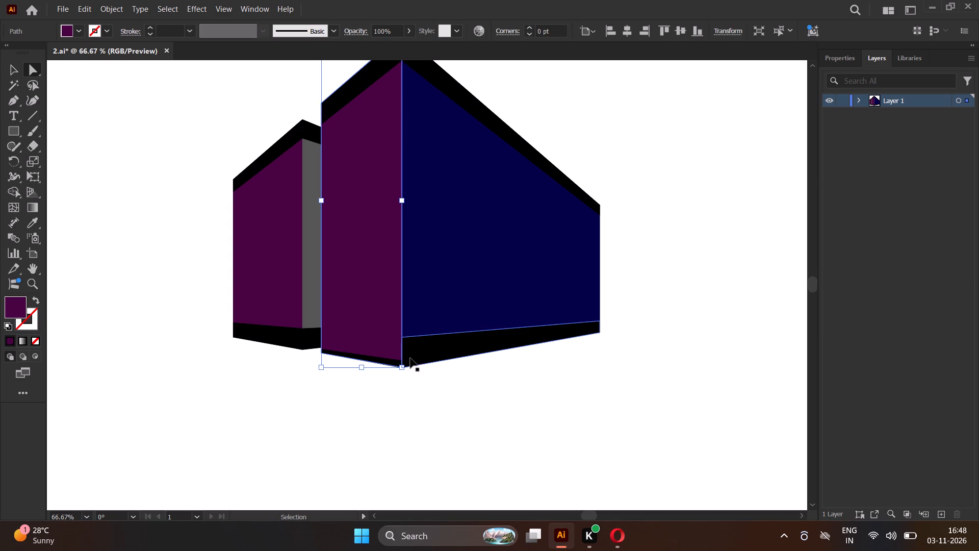
pyautogui.hotkey('ctrl', 'shift', 'i')
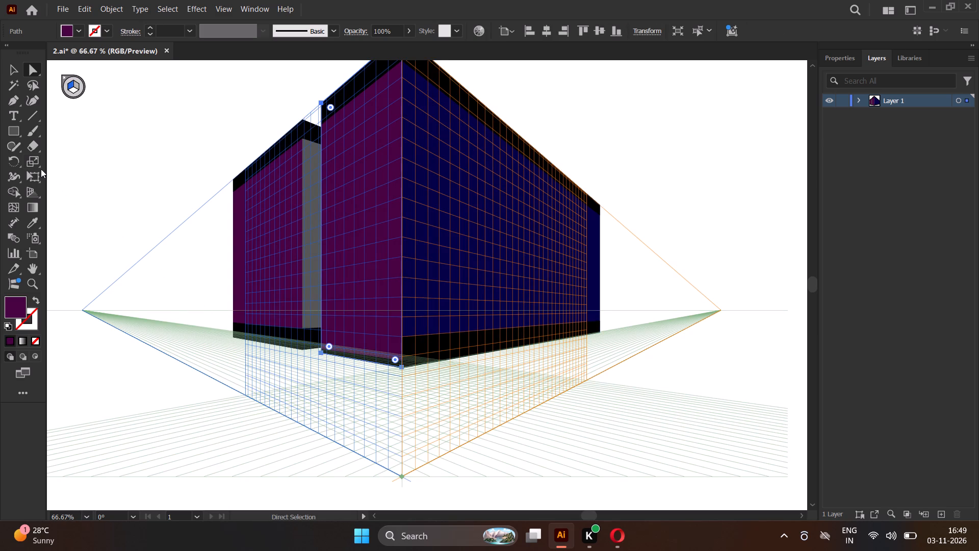
pyautogui.click(13, 129)
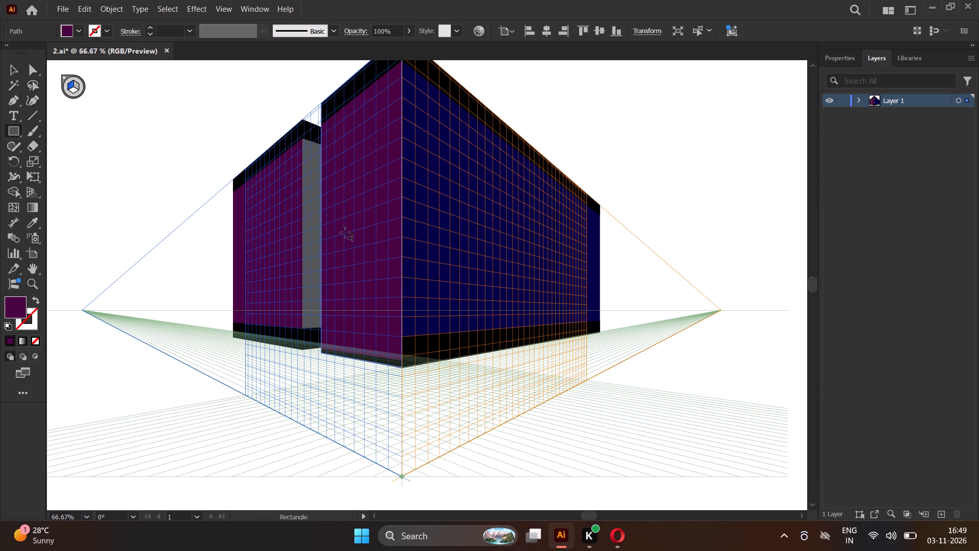
pyautogui.moveTo(344, 235); pyautogui.dragTo(375, 309)
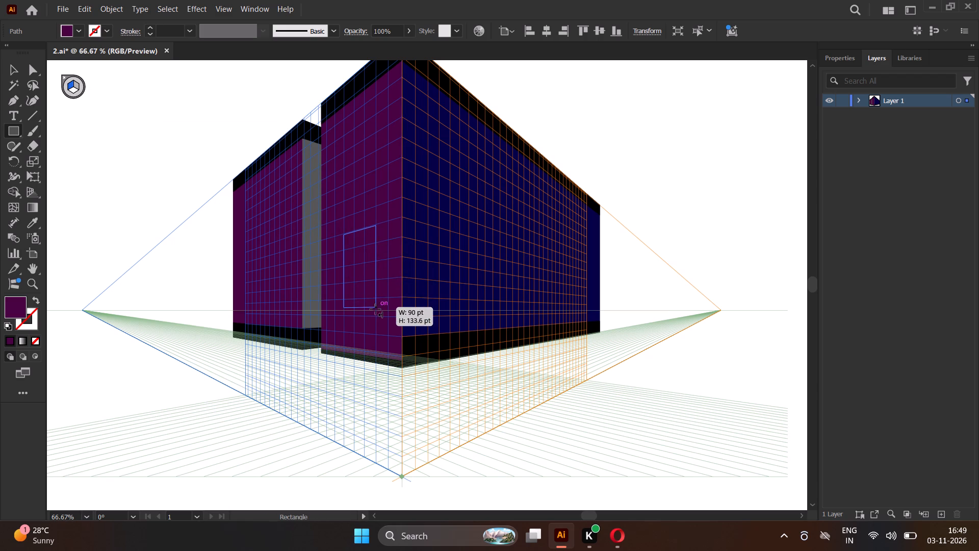
pyautogui.moveTo(375, 309); pyautogui.dragTo(377, 341)
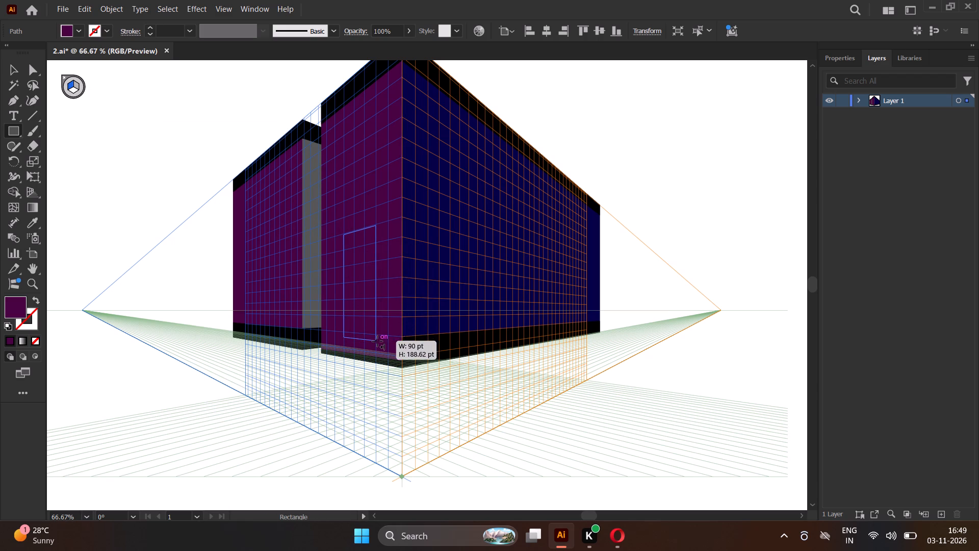
pyautogui.moveTo(377, 341); pyautogui.dragTo(378, 351)
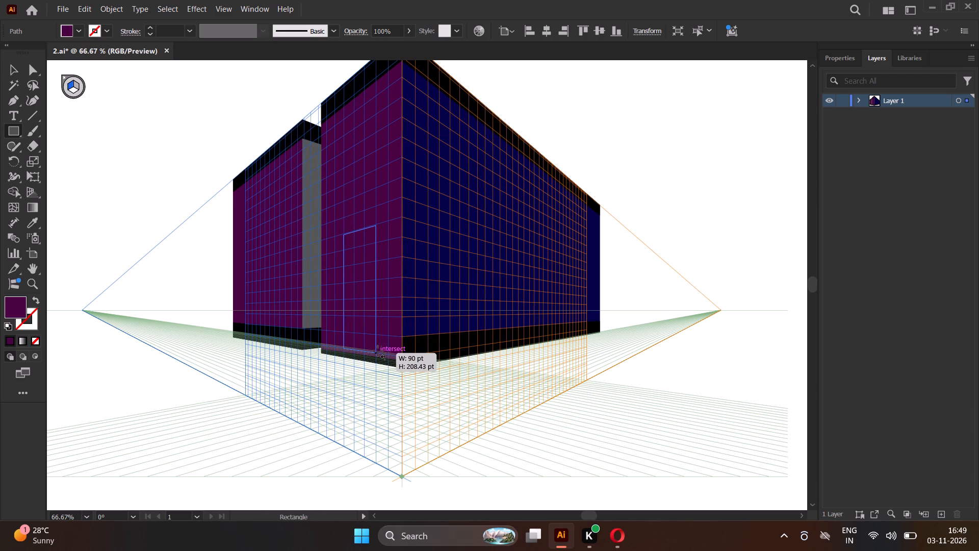
pyautogui.moveTo(378, 351); pyautogui.dragTo(379, 348)
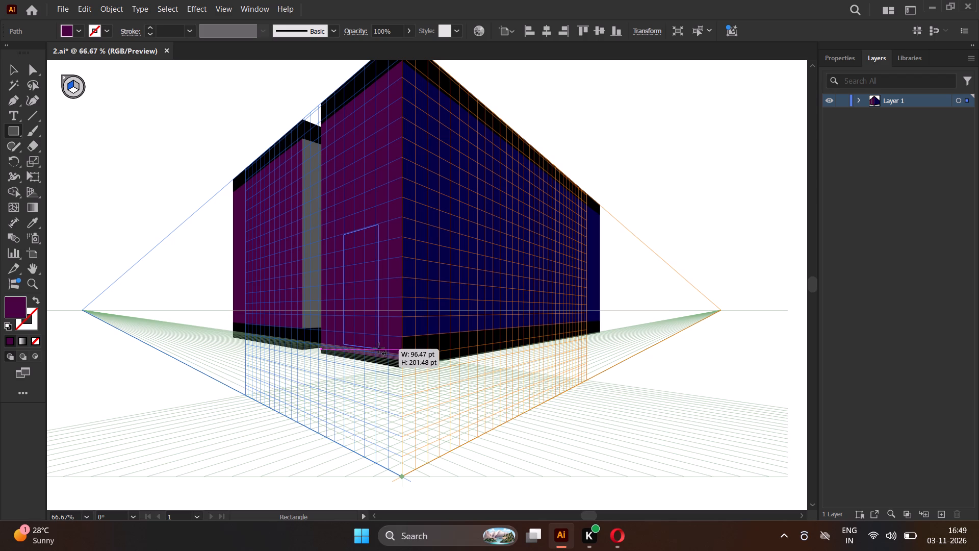
pyautogui.moveTo(379, 348); pyautogui.dragTo(379, 349)
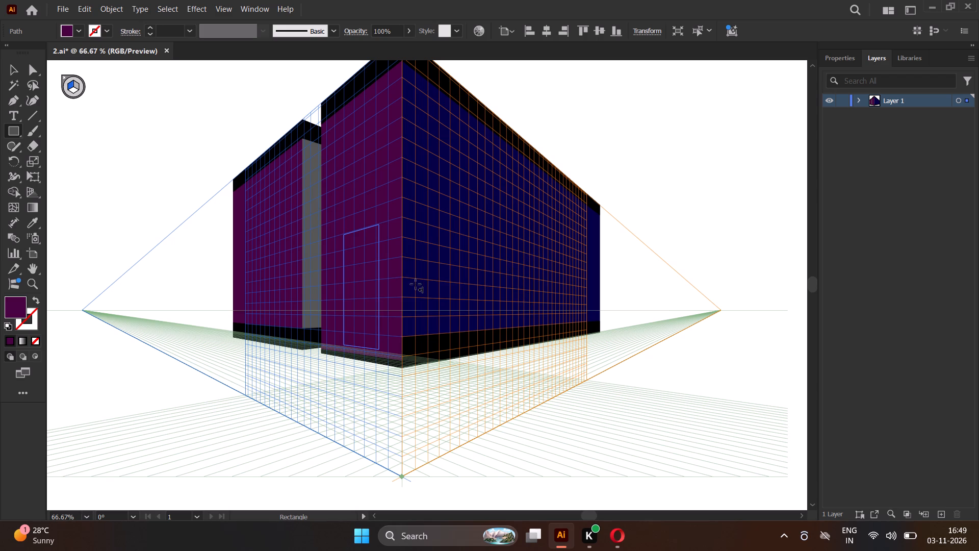
# Fill the door rectangle with blue 276FAA.
pyautogui.click(20, 304)
pyautogui.click(20, 304)
pyautogui.click(20, 304)
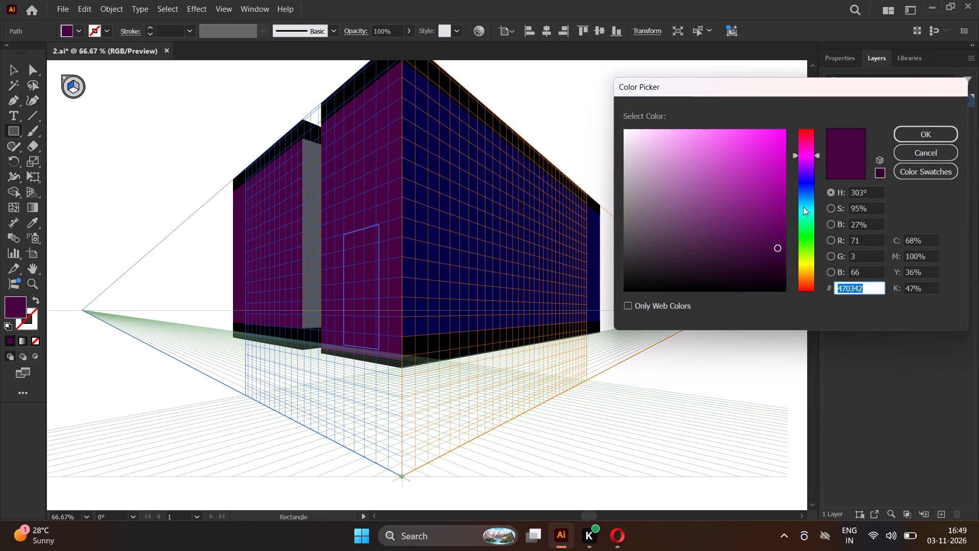
pyautogui.moveTo(805, 206); pyautogui.dragTo(808, 176)
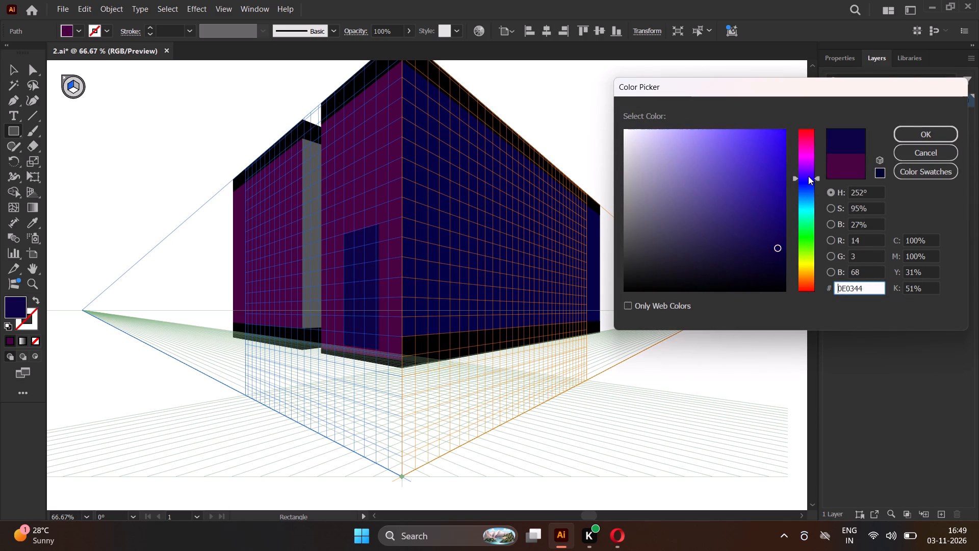
pyautogui.moveTo(808, 176); pyautogui.dragTo(793, 250)
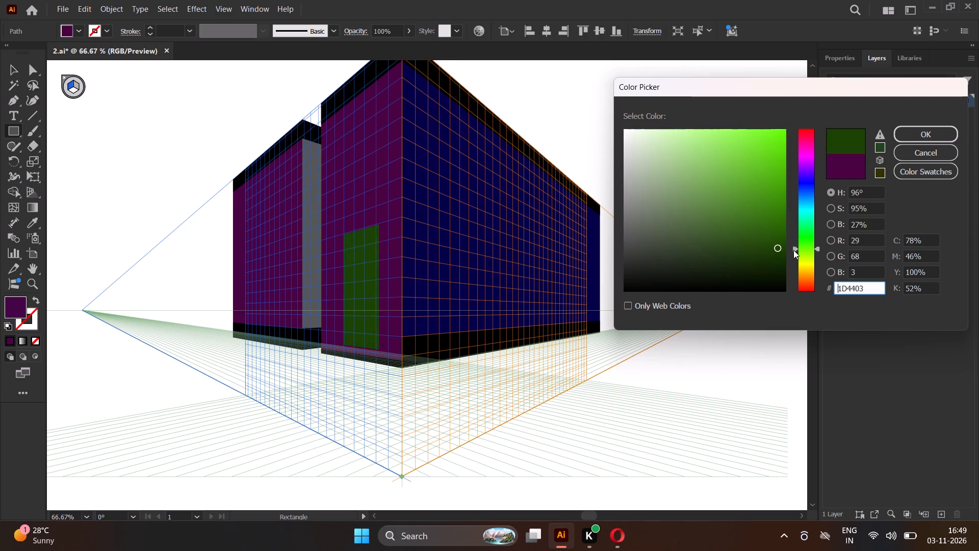
pyautogui.moveTo(793, 250); pyautogui.dragTo(793, 197)
pyautogui.moveTo(627, 275); pyautogui.dragTo(626, 259)
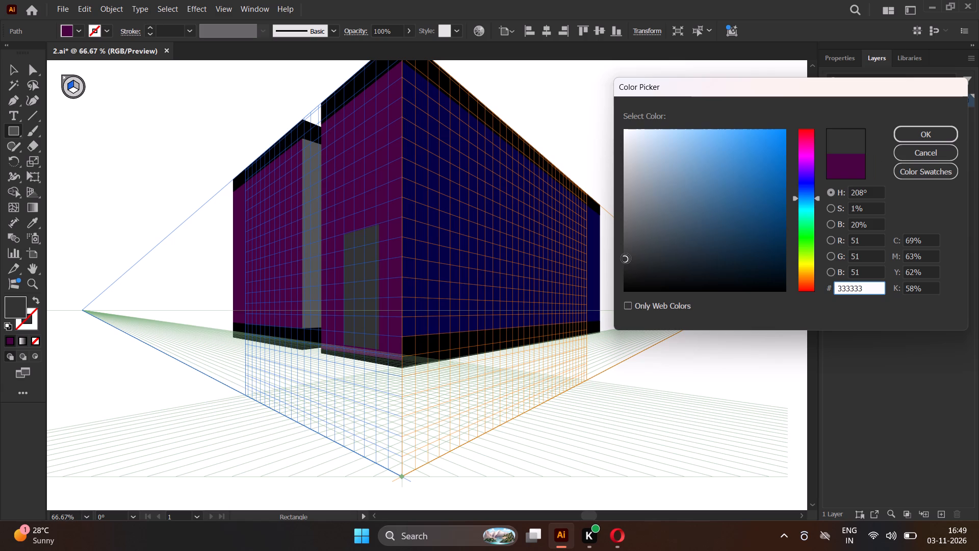
pyautogui.moveTo(626, 259); pyautogui.dragTo(631, 168)
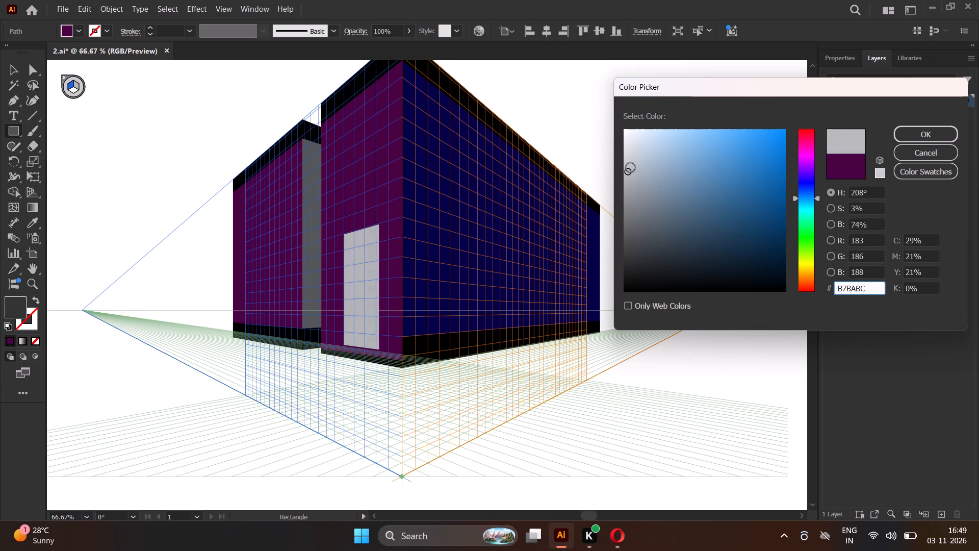
pyautogui.moveTo(631, 168); pyautogui.dragTo(736, 181)
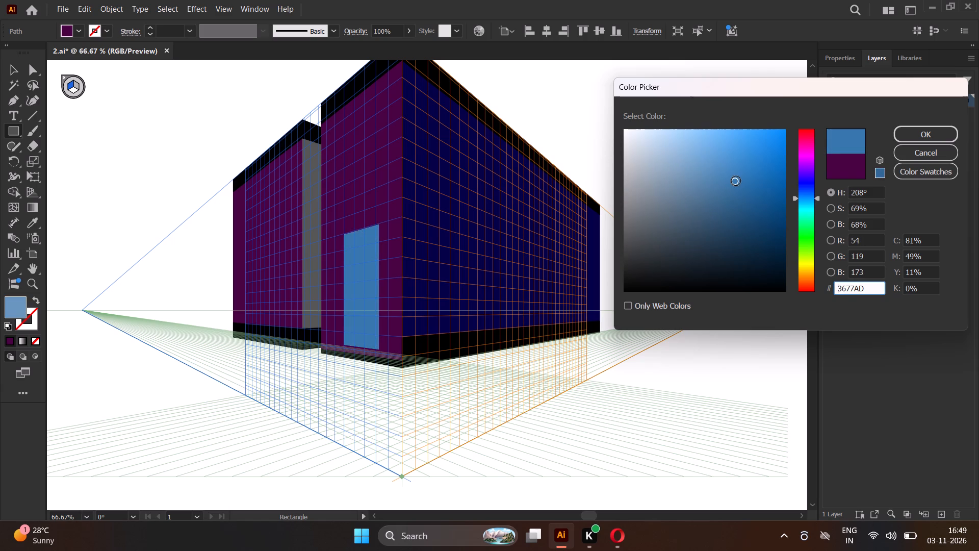
pyautogui.moveTo(736, 181); pyautogui.dragTo(748, 183)
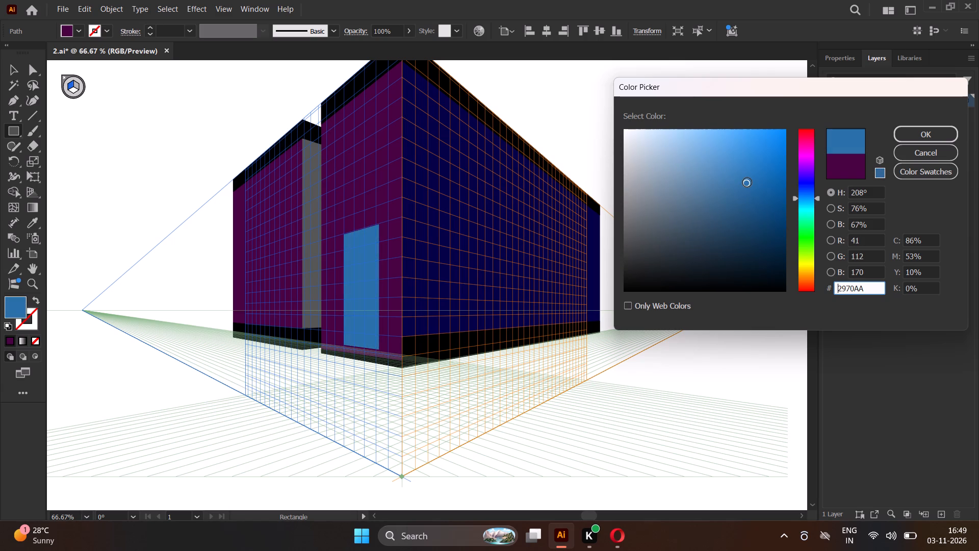
pyautogui.moveTo(748, 183); pyautogui.dragTo(749, 183)
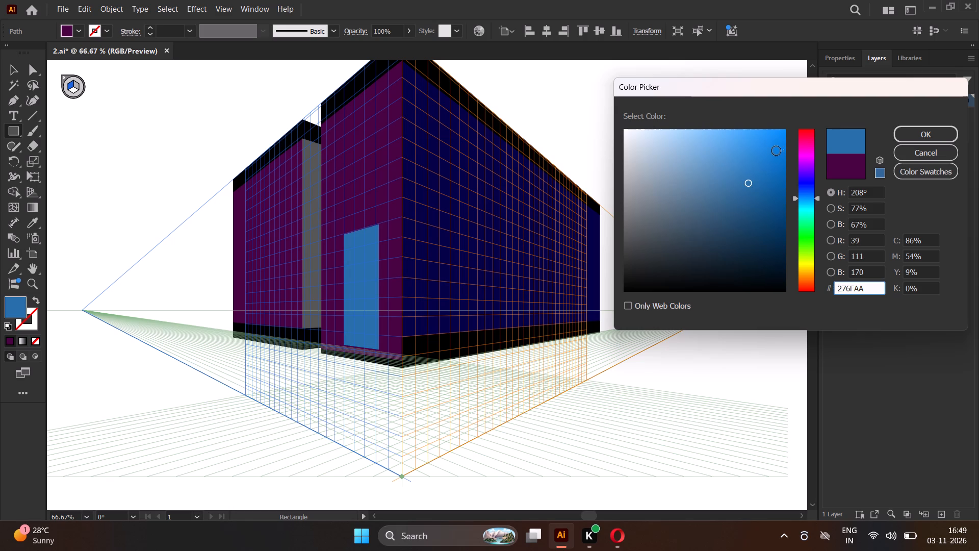
pyautogui.click(905, 134)
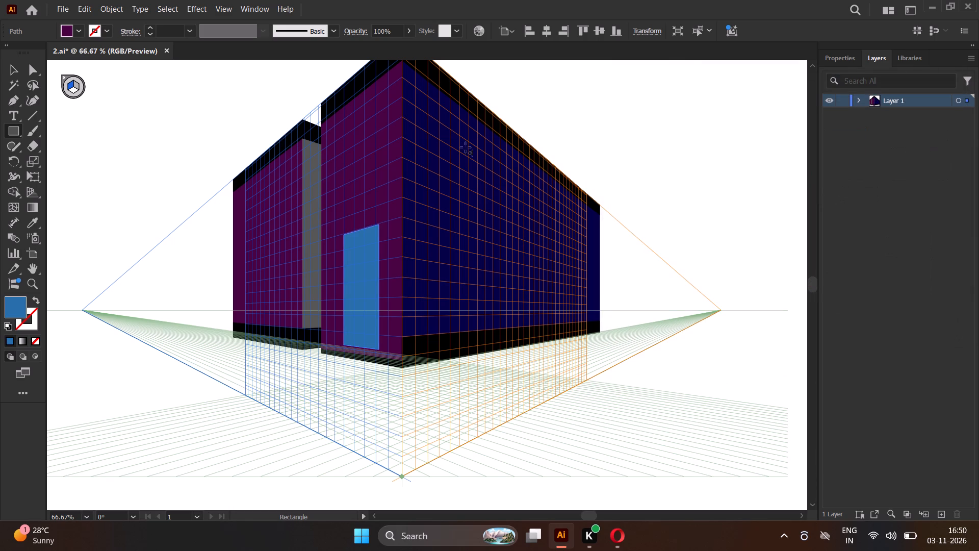
# Give the blue door rectangle a white stroke with a weight of 4 pt.
pyautogui.click(104, 29)
pyautogui.click(24, 77)
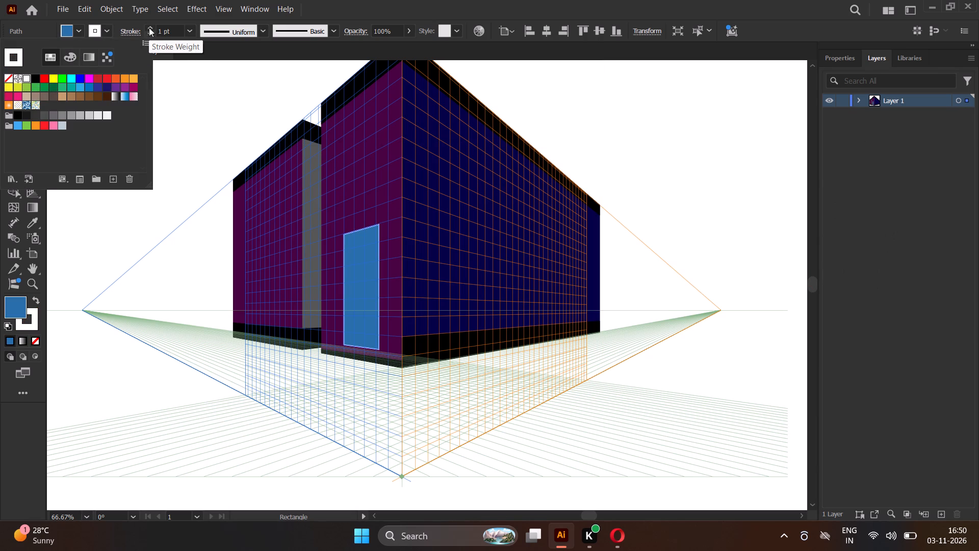
pyautogui.click(149, 25)
pyautogui.click(149, 29)
pyautogui.tripleClick(149, 28)
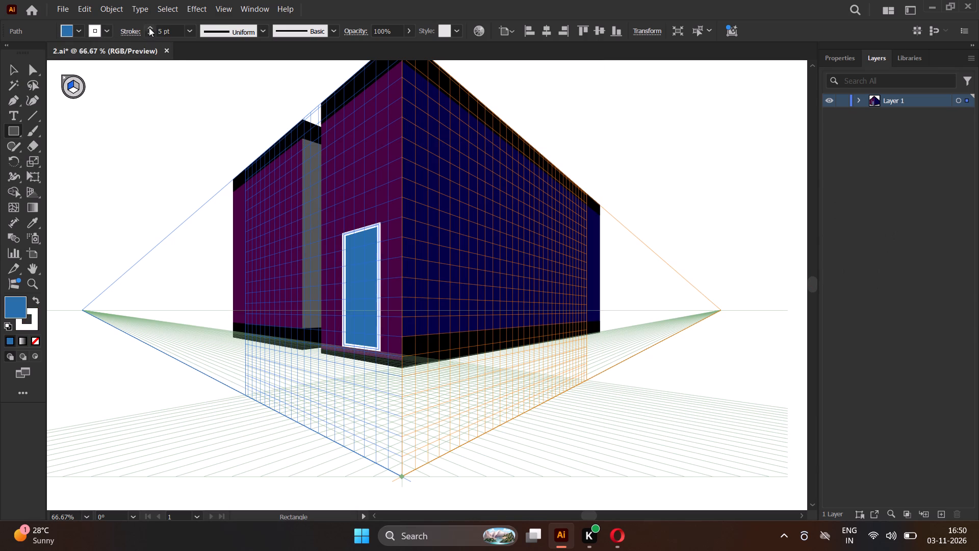
pyautogui.click(149, 28)
pyautogui.click(151, 33)
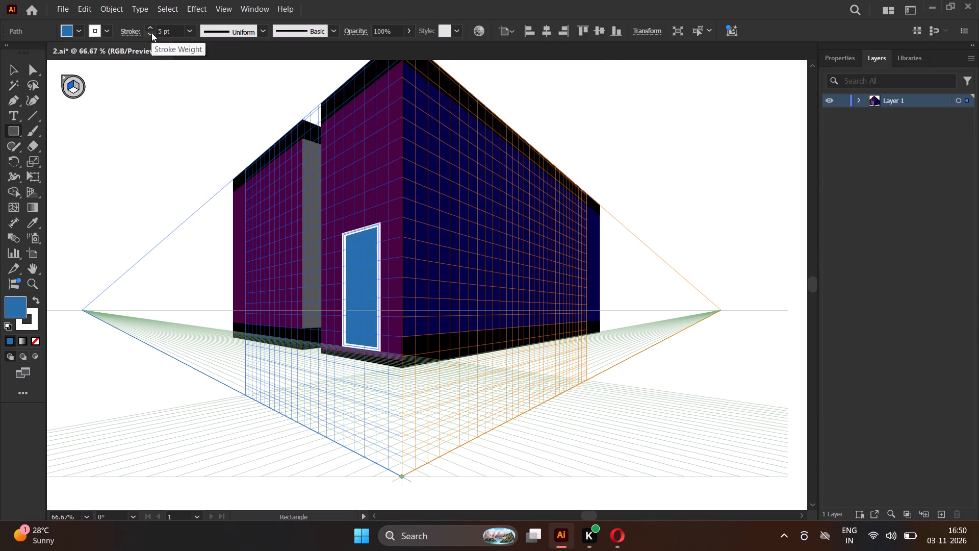
pyautogui.click(151, 33)
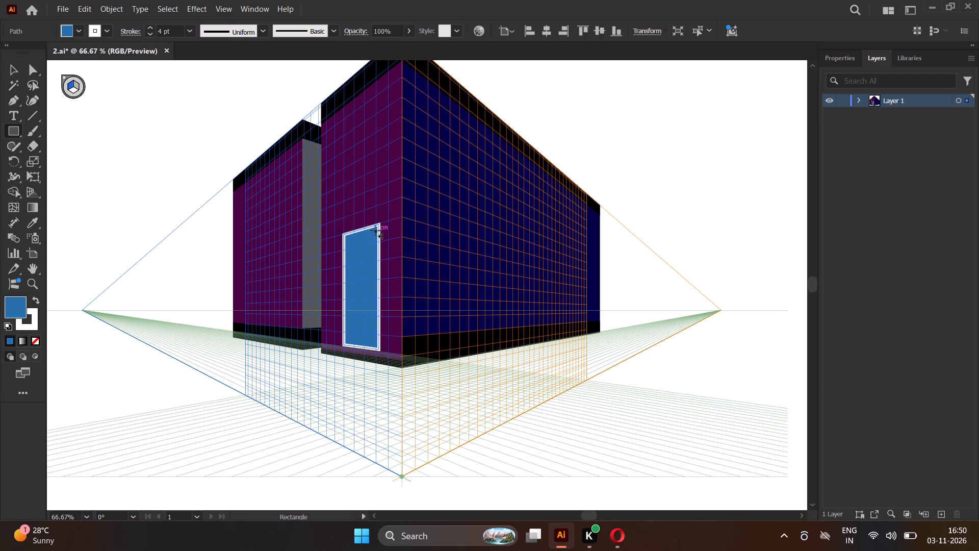
# Draw a smaller rectangle about 78 by 191 pt just inside the blue door's white outline.
pyautogui.moveTo(377, 229); pyautogui.dragTo(359, 240)
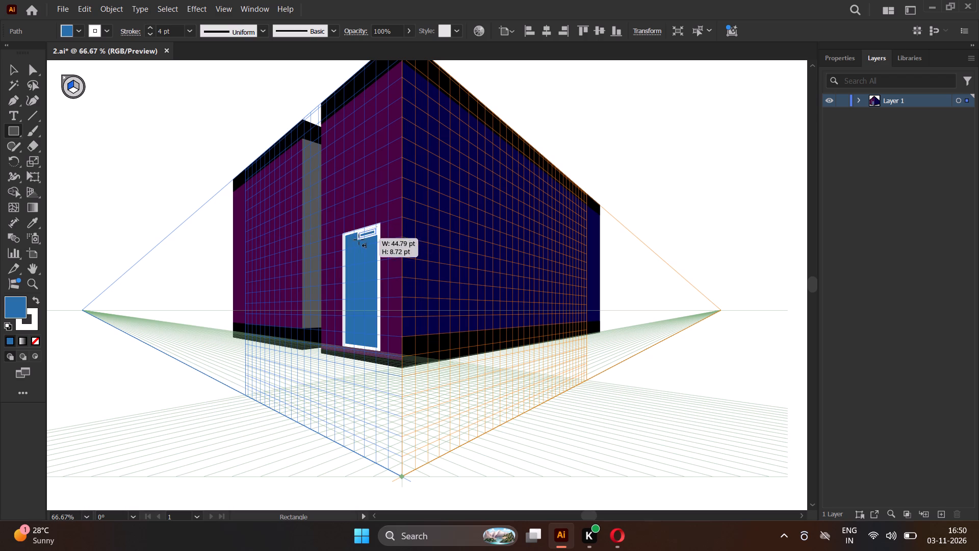
pyautogui.moveTo(359, 240); pyautogui.dragTo(349, 307)
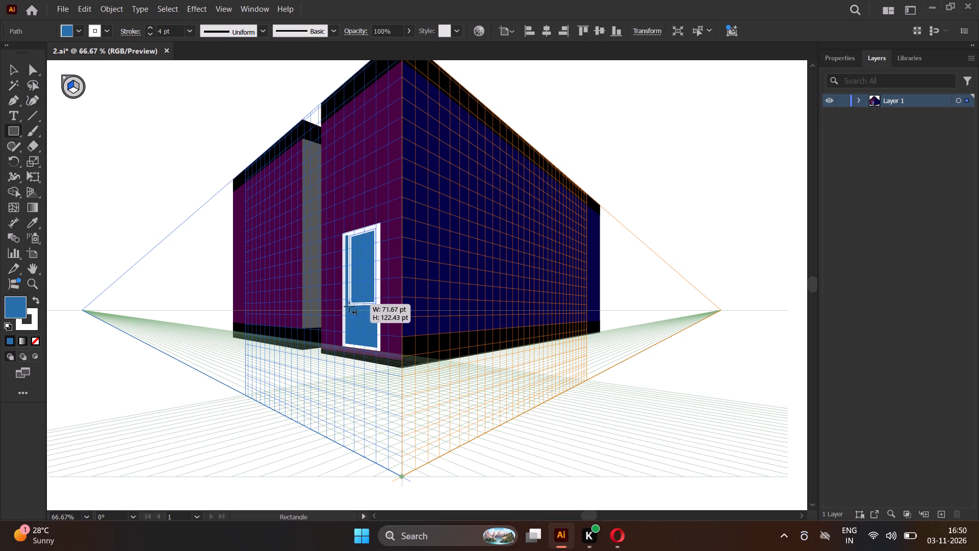
pyautogui.moveTo(349, 307); pyautogui.dragTo(349, 339)
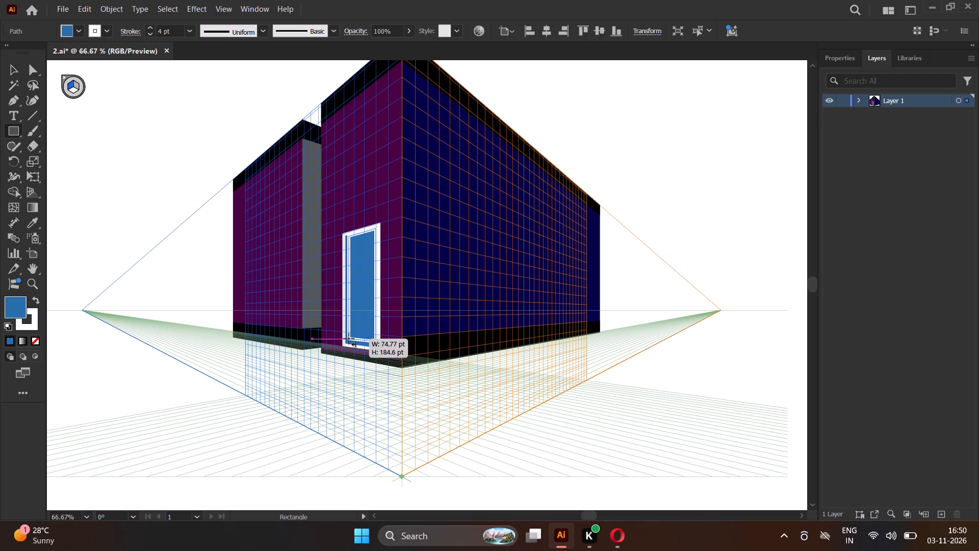
pyautogui.moveTo(349, 339); pyautogui.dragTo(348, 342)
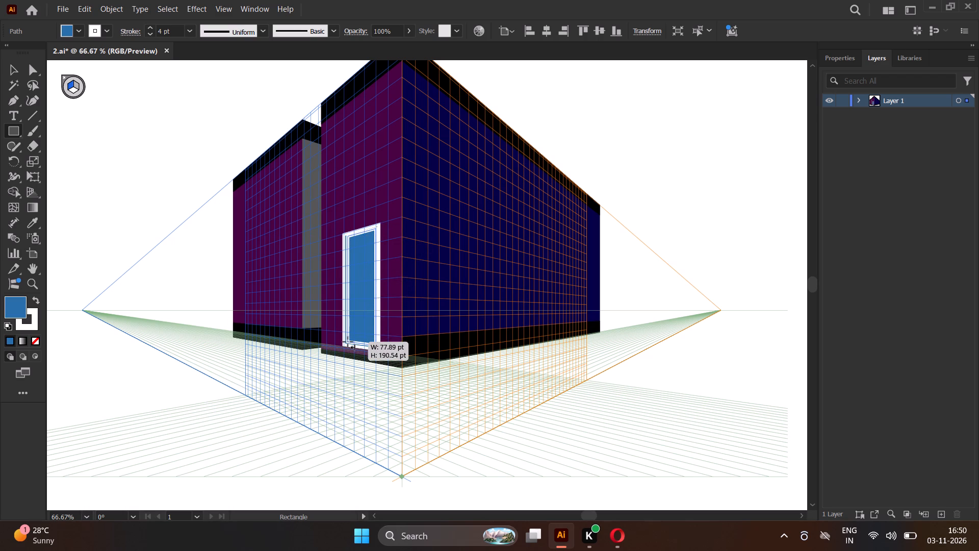
pyautogui.moveTo(348, 342); pyautogui.dragTo(347, 343)
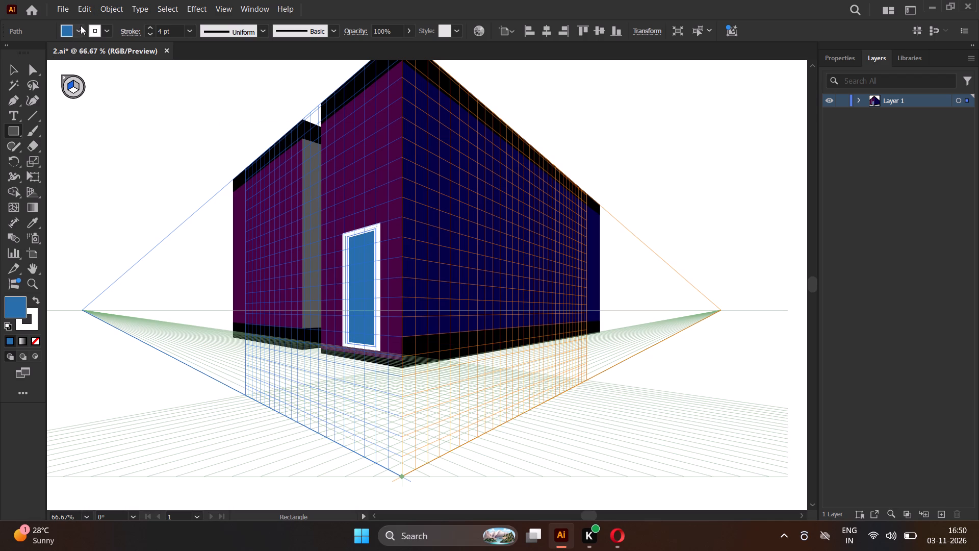
# Remove the inner door rectangle's stroke and fill it with white FFFFFF.
pyautogui.click(107, 31)
pyautogui.click(9, 79)
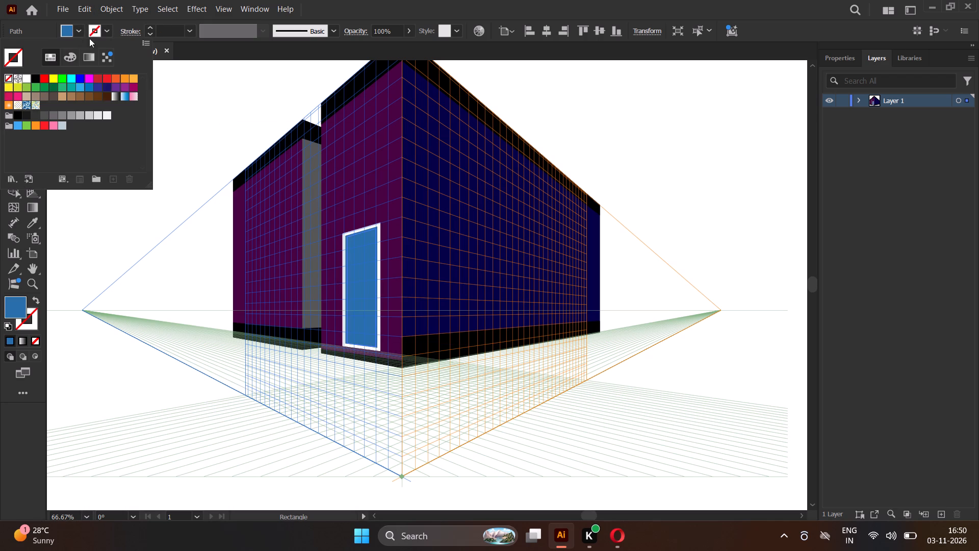
pyautogui.click(106, 28)
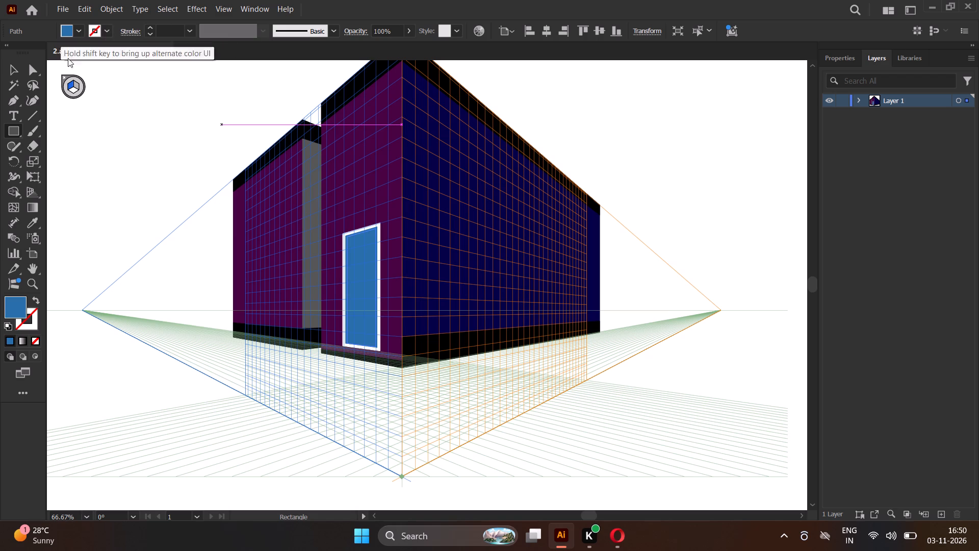
pyautogui.doubleClick(8, 304)
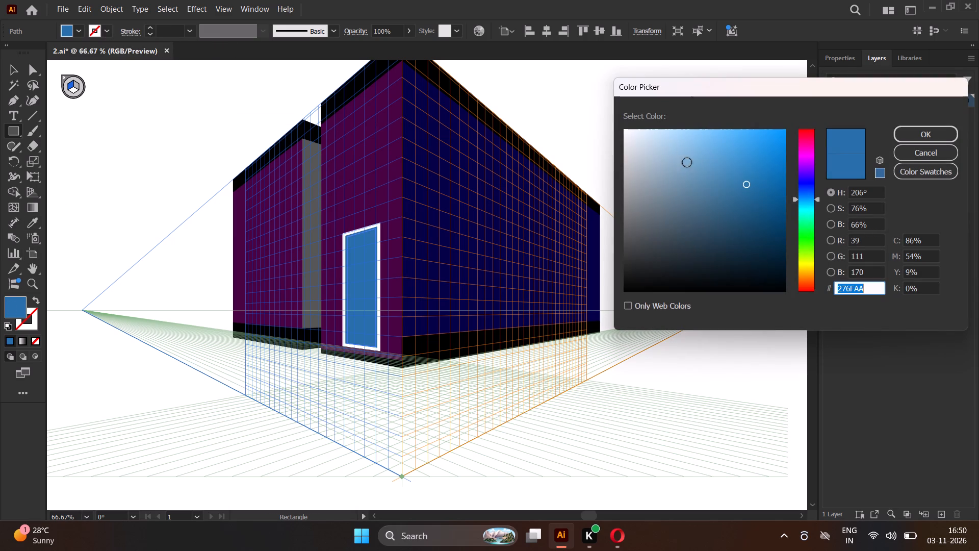
pyautogui.moveTo(759, 208); pyautogui.dragTo(568, 104)
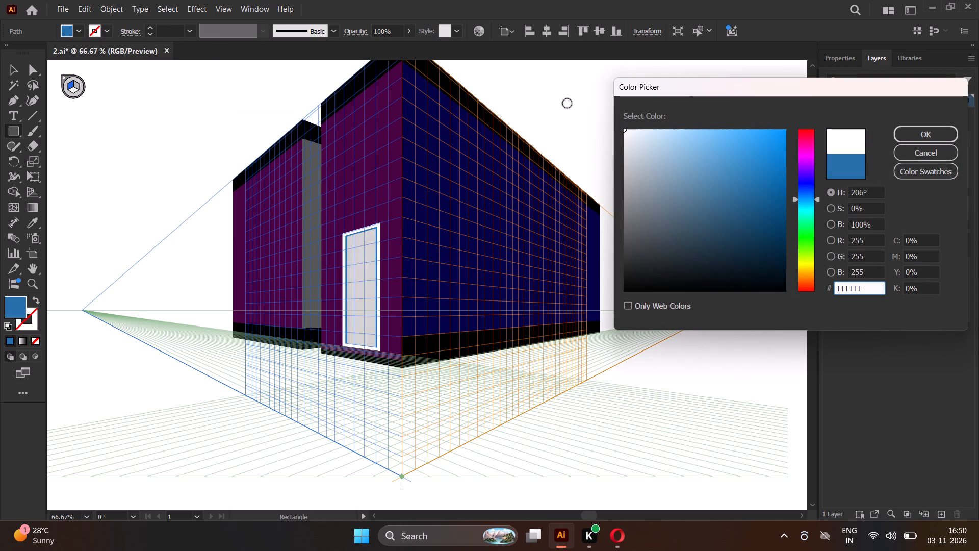
pyautogui.moveTo(568, 104); pyautogui.dragTo(550, 86)
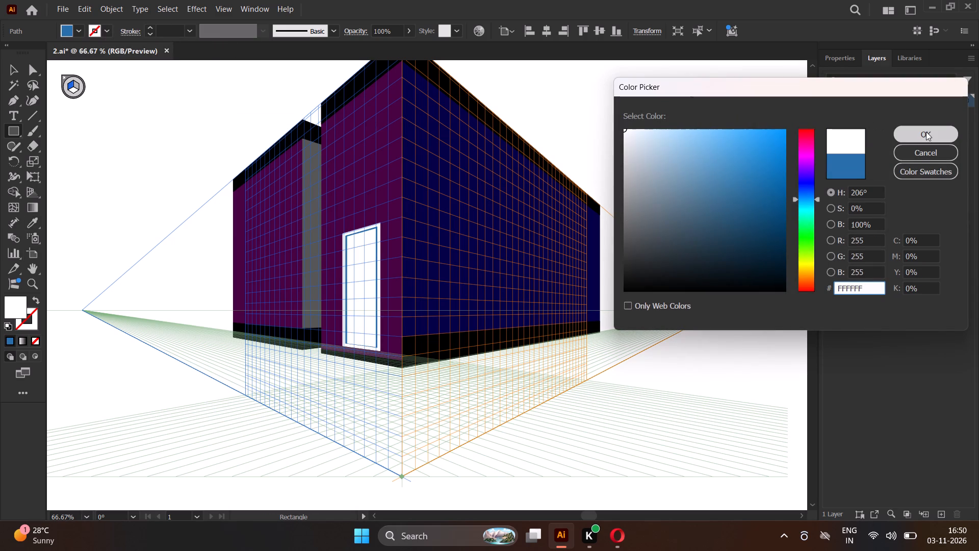
pyautogui.click(926, 132)
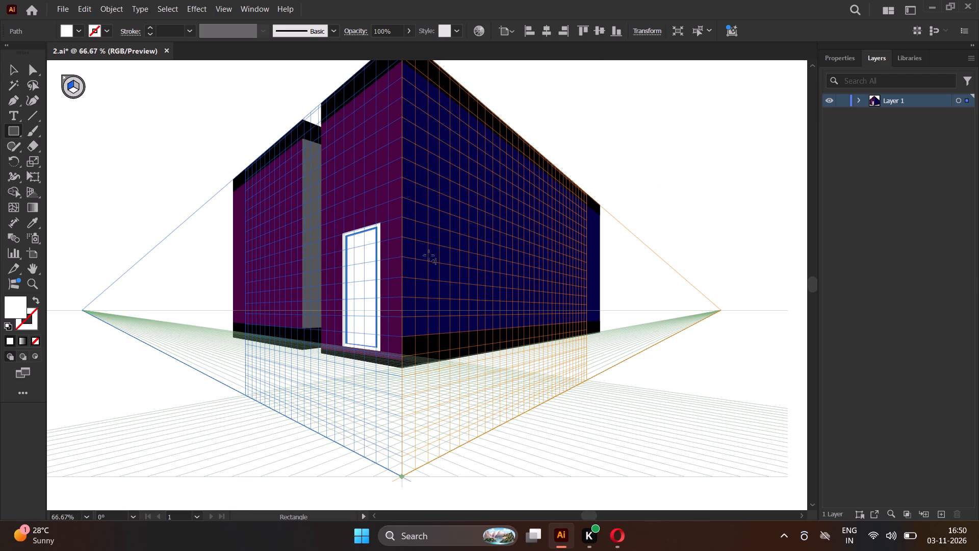
# Move the white door panel's bottom anchor nearest the navy wall outward to about X 613.7 pt, Y 506.13 pt.
pyautogui.scroll(1, 391, 286)
pyautogui.click(9, 67)
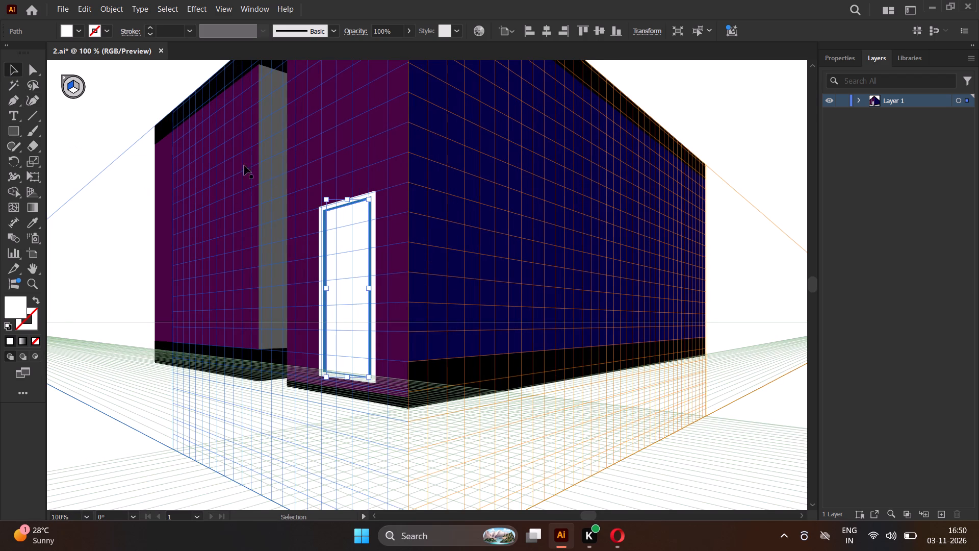
pyautogui.scroll(3, 370, 356)
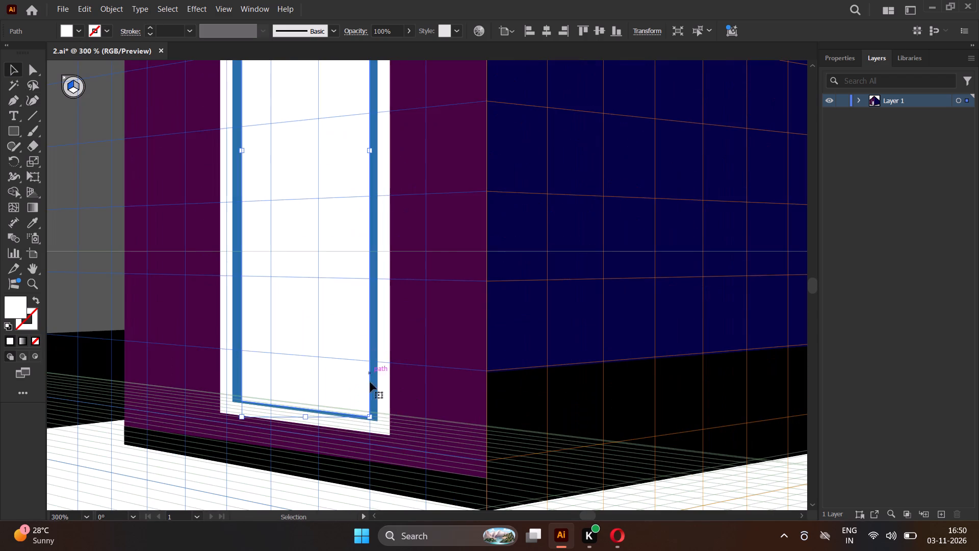
pyautogui.click(29, 66)
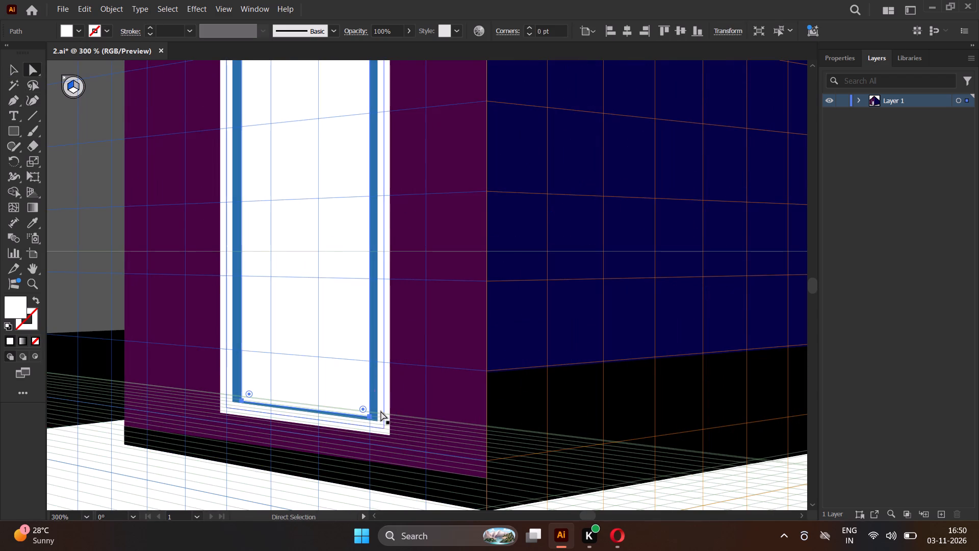
pyautogui.scroll(3, 376, 424)
pyautogui.click(365, 399)
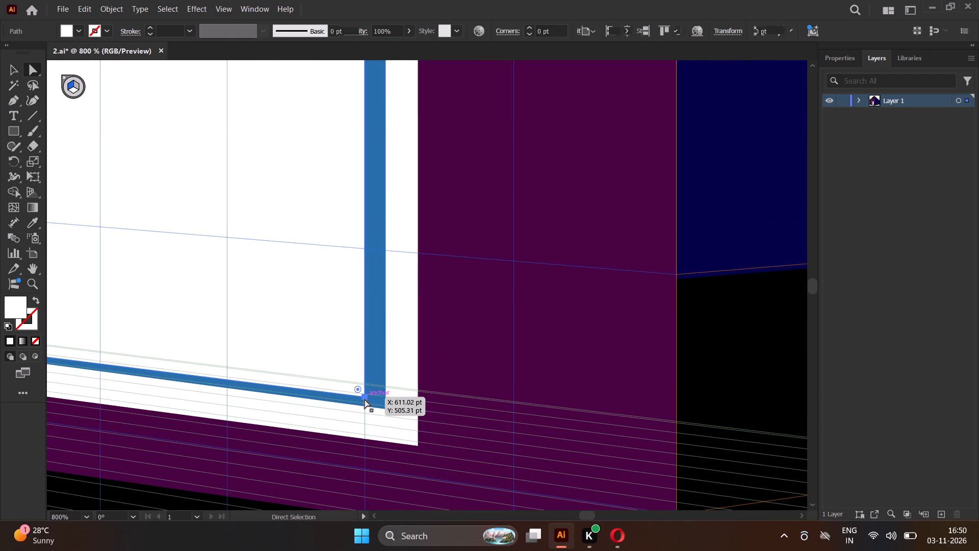
pyautogui.moveTo(364, 396); pyautogui.dragTo(378, 399)
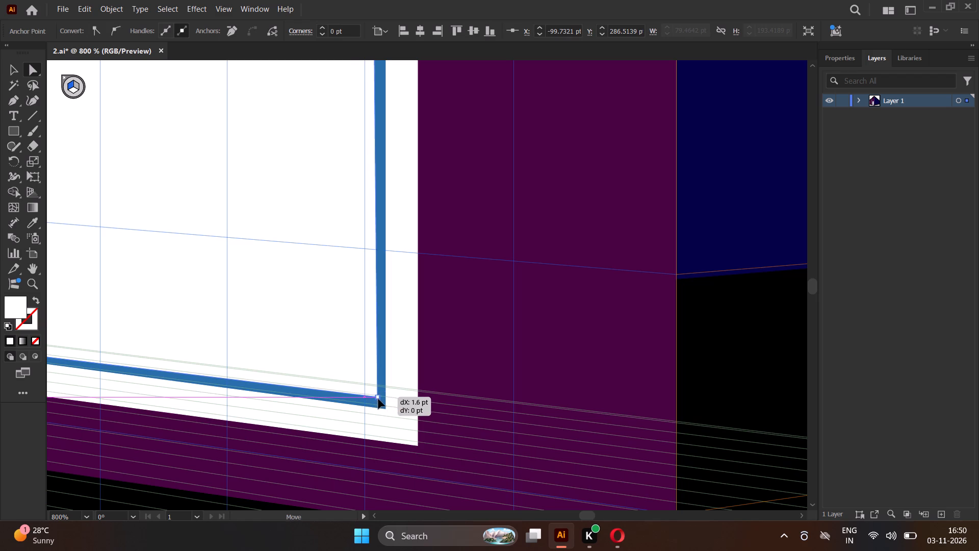
pyautogui.moveTo(378, 399); pyautogui.dragTo(386, 404)
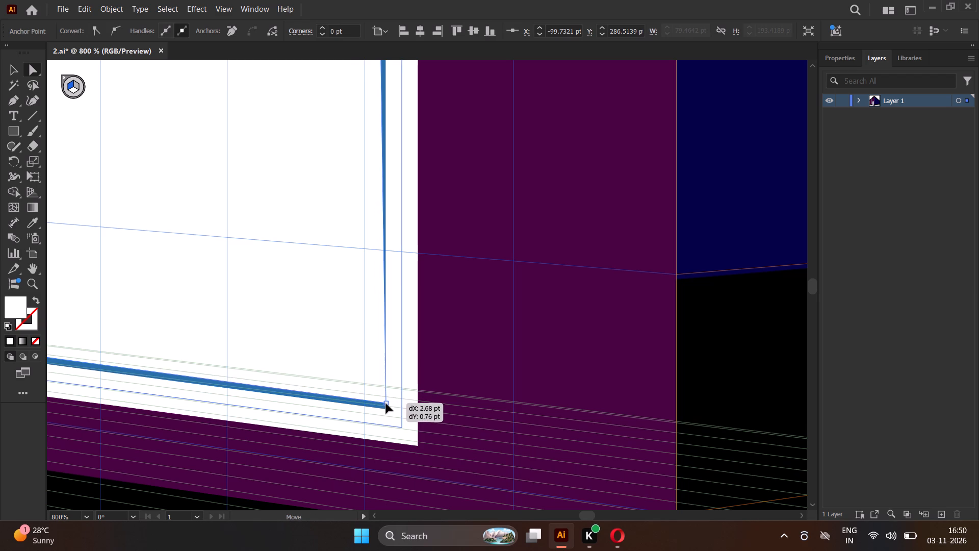
pyautogui.moveTo(386, 404); pyautogui.dragTo(388, 404)
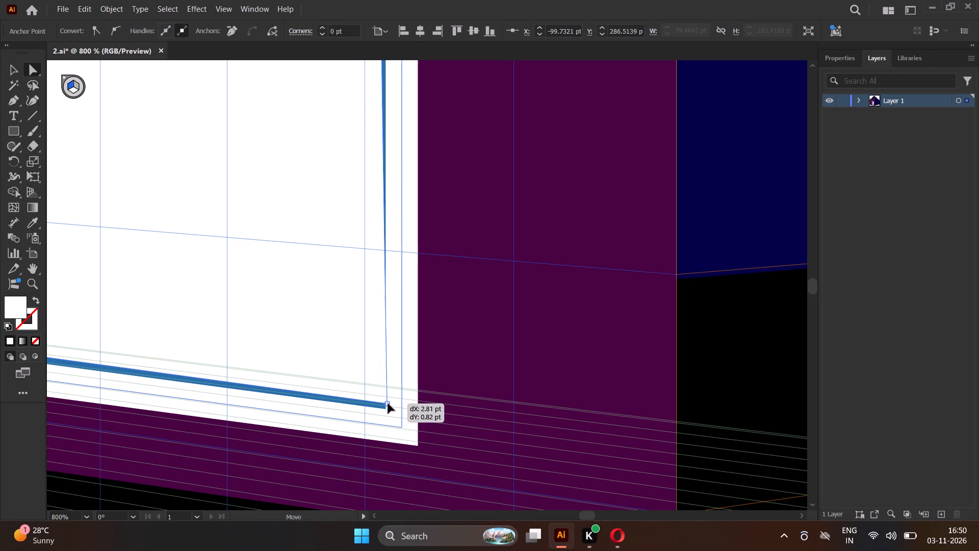
pyautogui.moveTo(388, 404); pyautogui.dragTo(389, 404)
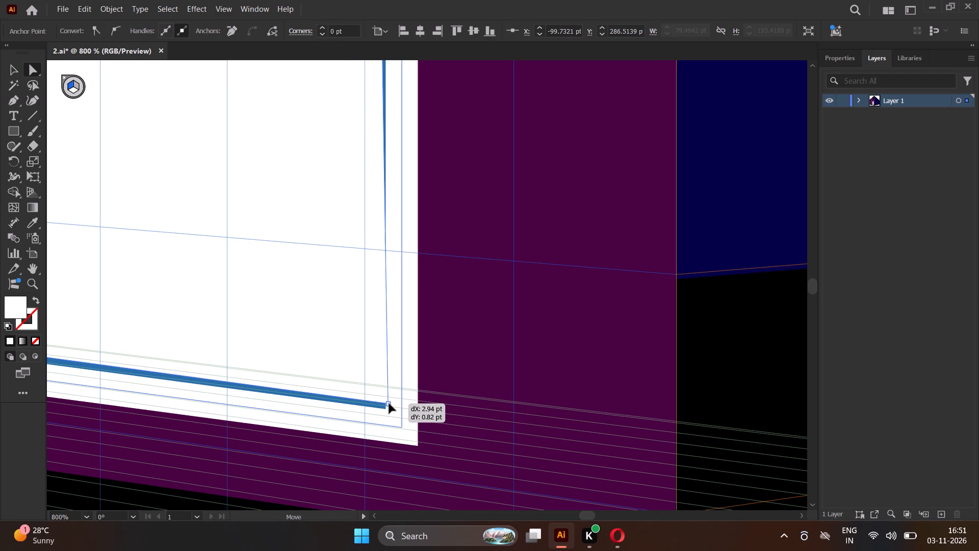
pyautogui.moveTo(389, 404); pyautogui.dragTo(385, 404)
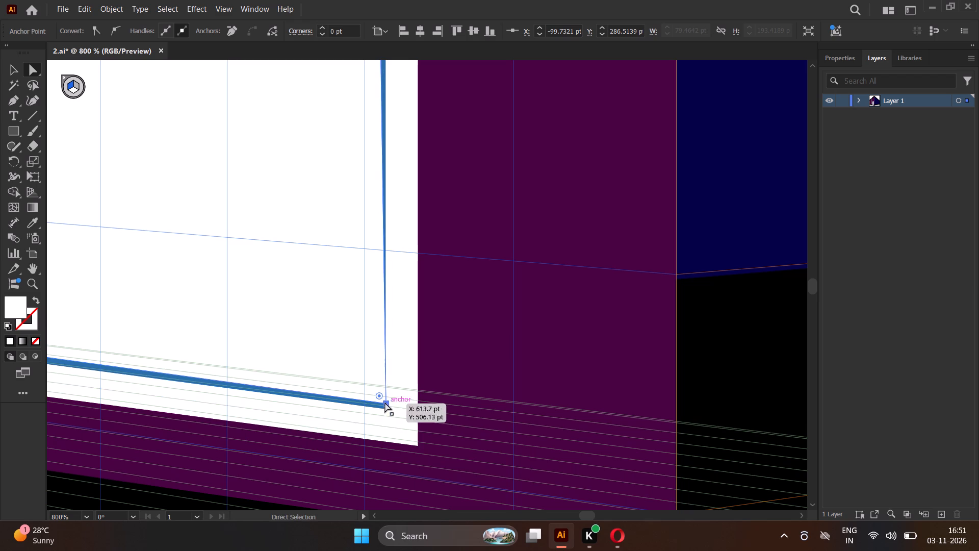
# Move the white door panel's top anchor nearest the navy wall out to the blue area's side edge, leaving a thin blue strip above.
pyautogui.scroll(-2, 371, 404)
pyautogui.scroll(1, 354, 405)
pyautogui.scroll(-4, 354, 406)
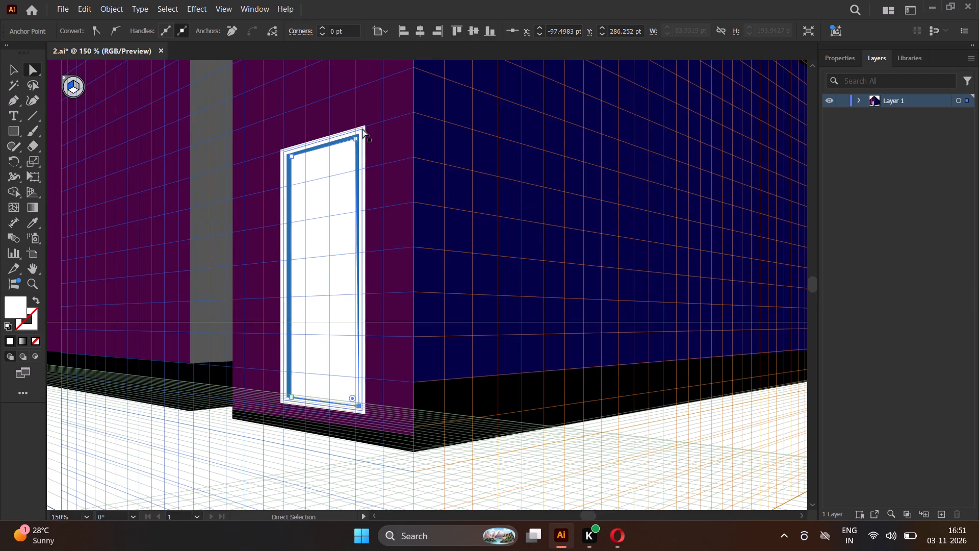
pyautogui.scroll(7, 366, 110)
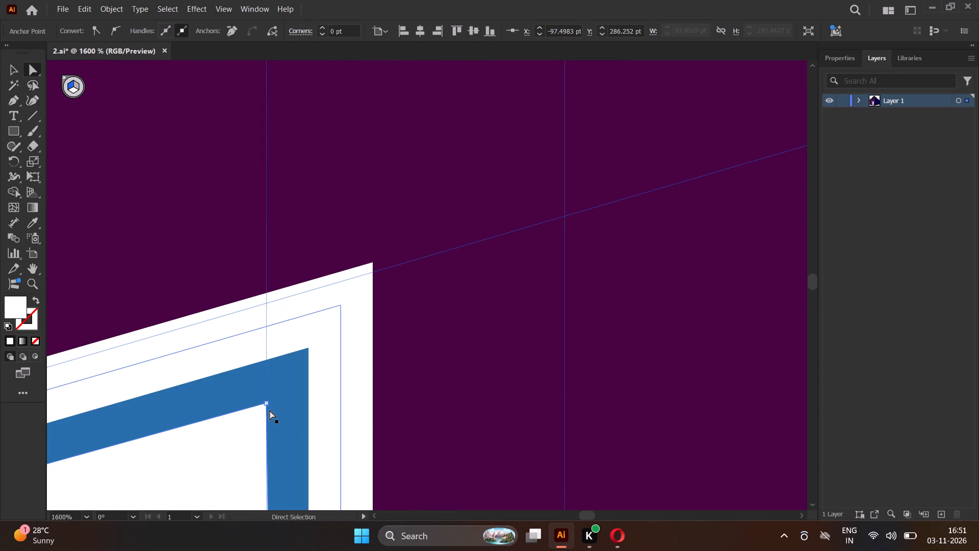
pyautogui.click(268, 405)
pyautogui.moveTo(267, 404); pyautogui.dragTo(308, 385)
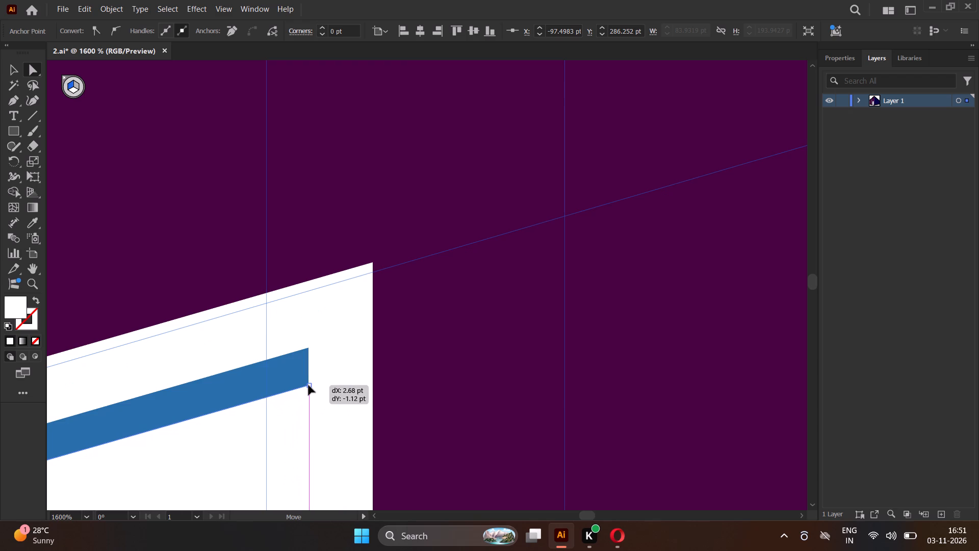
pyautogui.moveTo(308, 385); pyautogui.dragTo(306, 375)
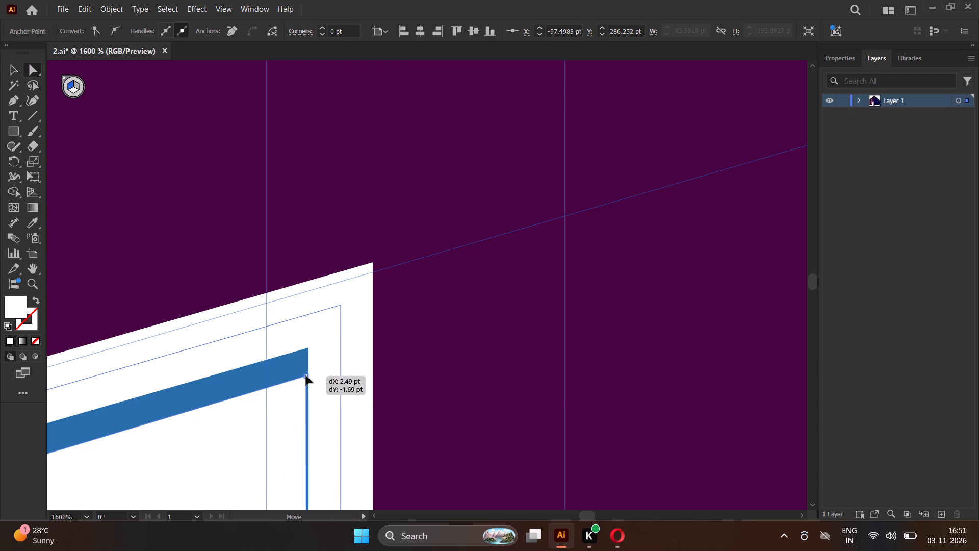
pyautogui.moveTo(306, 375); pyautogui.dragTo(307, 371)
# Move the white panel's bottom anchor farthest from the navy wall inward and upward, onto the vertical grid line near the door's middle.
pyautogui.scroll(-5, 324, 360)
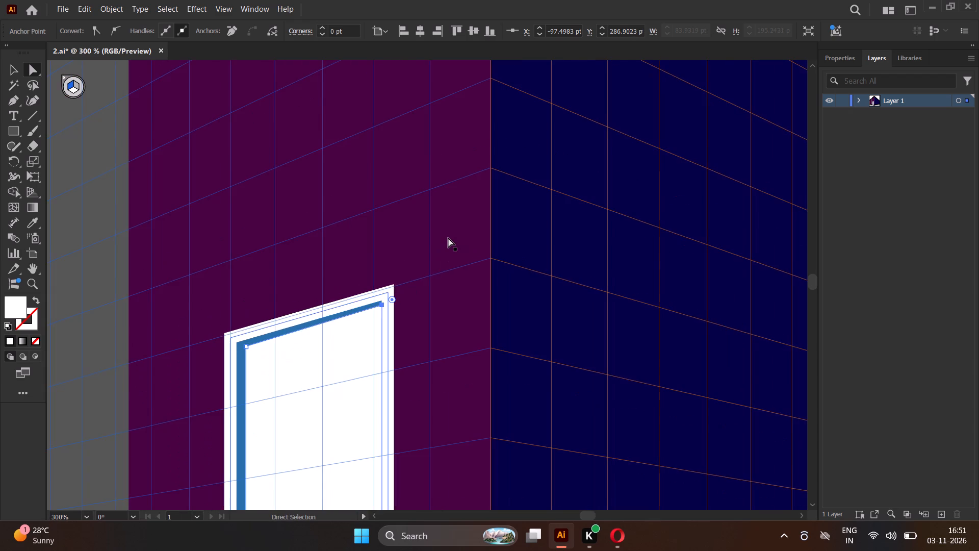
pyautogui.scroll(-2, 448, 238)
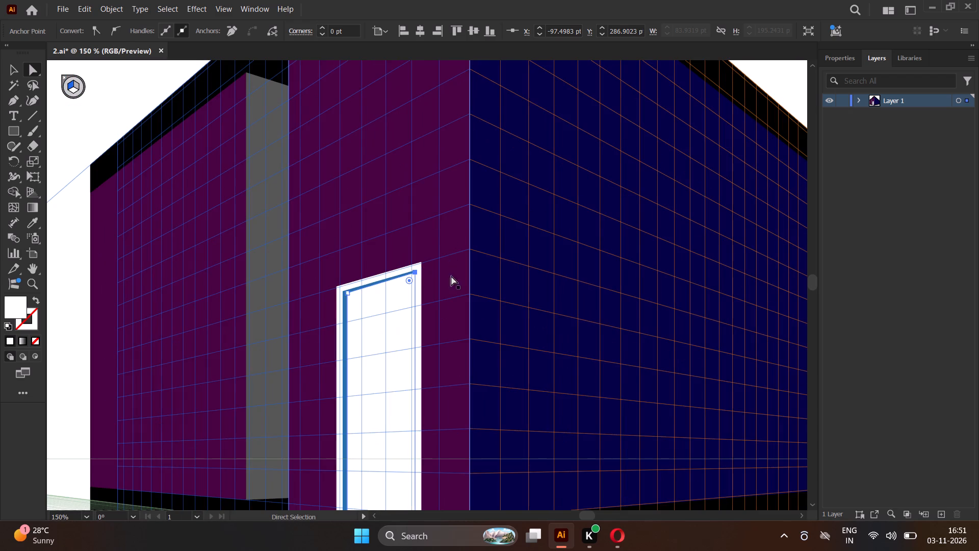
pyautogui.scroll(-1, 442, 270)
pyautogui.scroll(5, 389, 445)
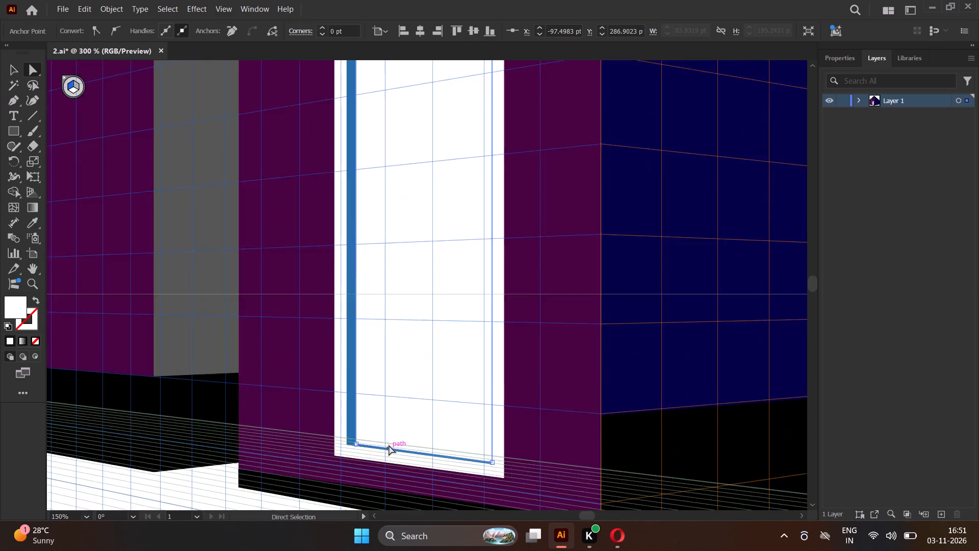
pyautogui.scroll(3, 357, 448)
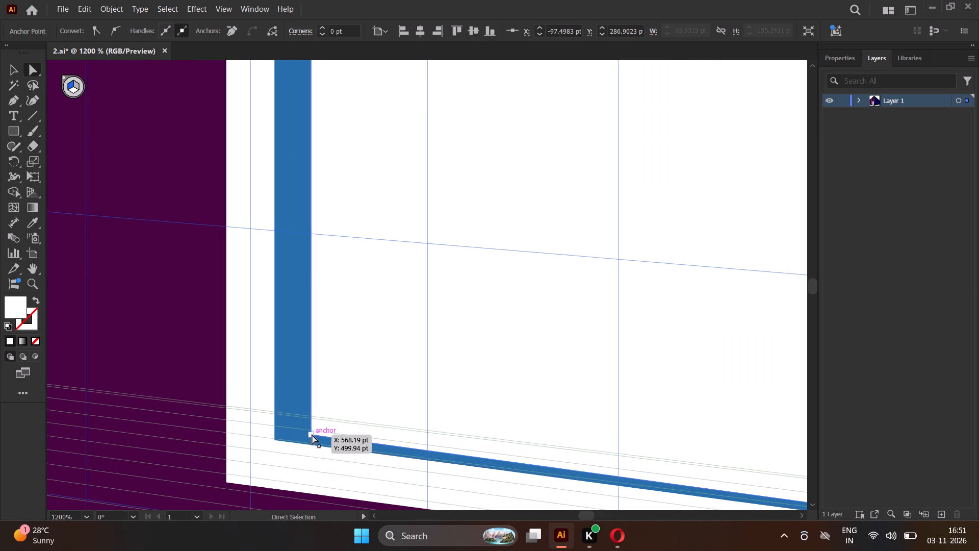
pyautogui.click(312, 435)
pyautogui.moveTo(312, 435); pyautogui.dragTo(382, 374)
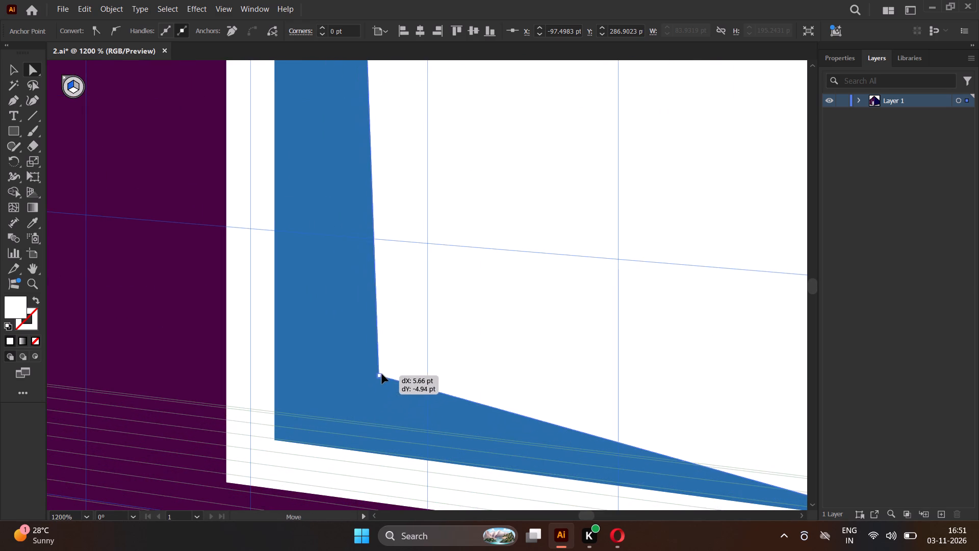
pyautogui.moveTo(382, 374); pyautogui.dragTo(528, 340)
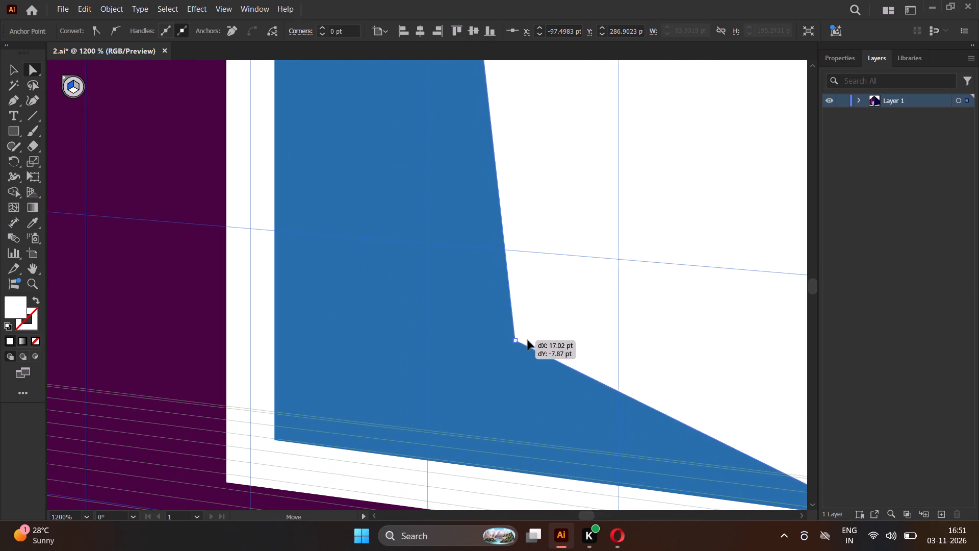
pyautogui.moveTo(528, 340); pyautogui.dragTo(619, 355)
# Move the white panel's top anchor farthest from the navy wall inward by about 25.66 pt and up 3.21 pt, then deselect it.
pyautogui.scroll(-2, 528, 373)
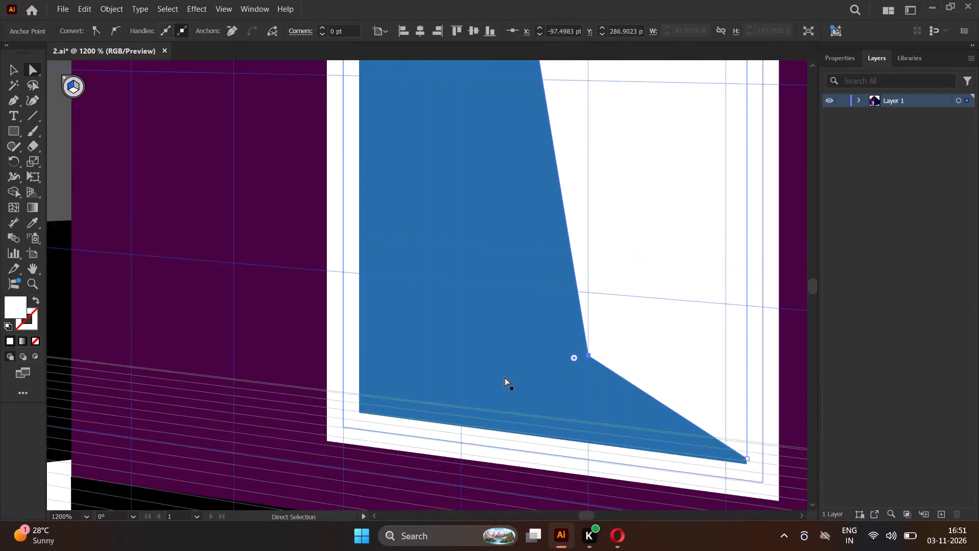
pyautogui.scroll(-3, 505, 377)
pyautogui.scroll(-1, 379, 403)
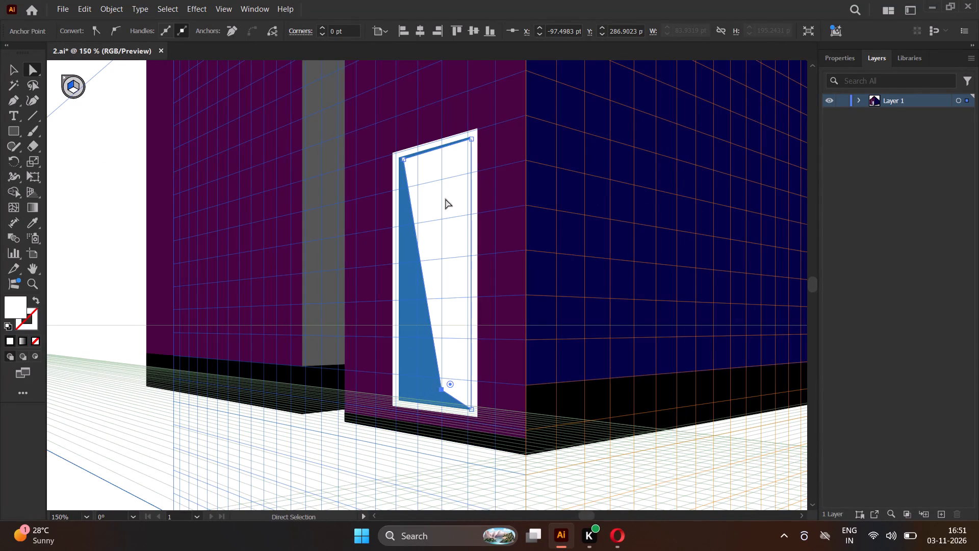
pyautogui.scroll(3, 466, 117)
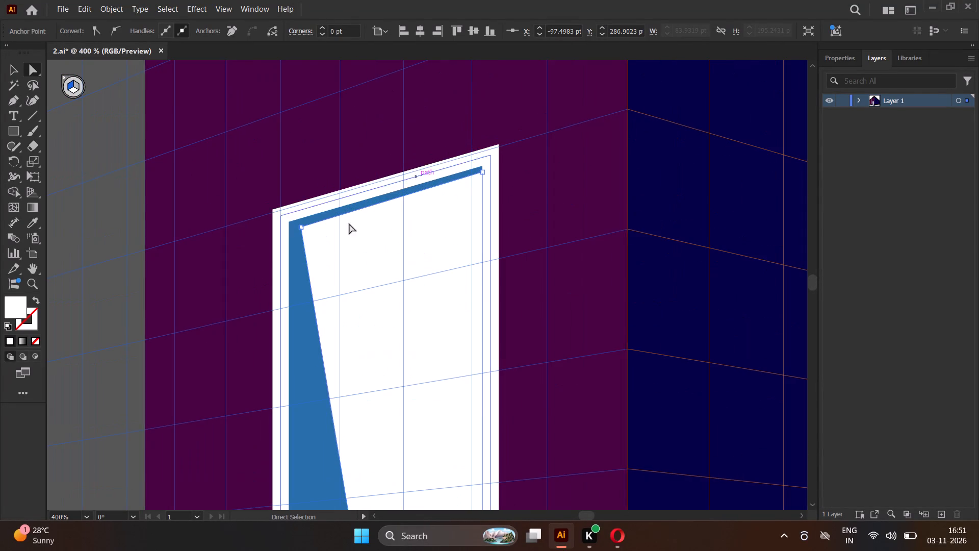
pyautogui.scroll(3, 368, 168)
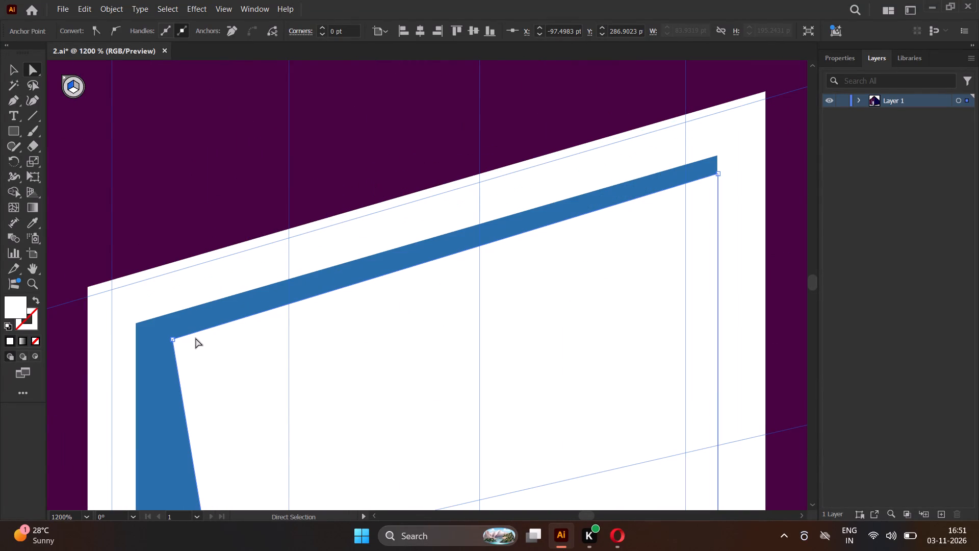
pyautogui.click(172, 340)
pyautogui.click(172, 340)
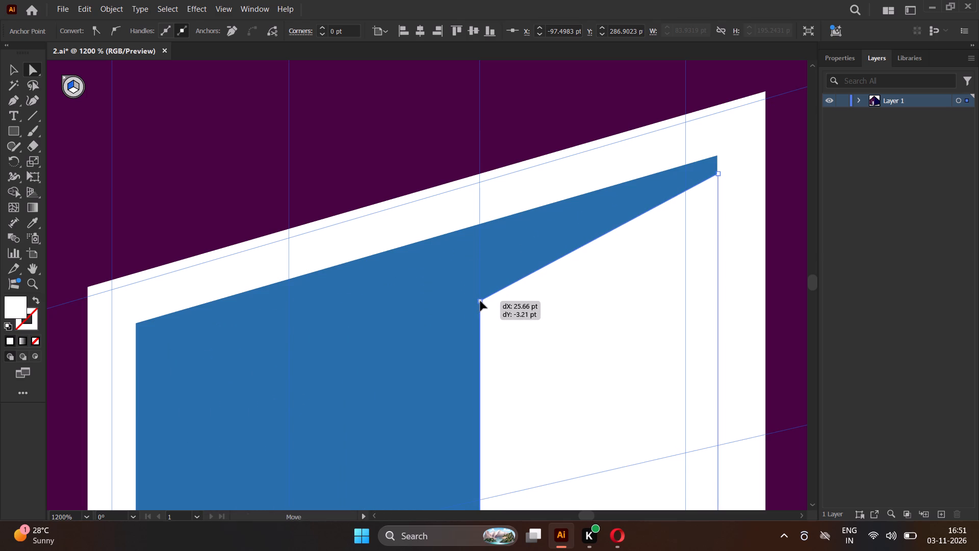
pyautogui.scroll(-5, 477, 273)
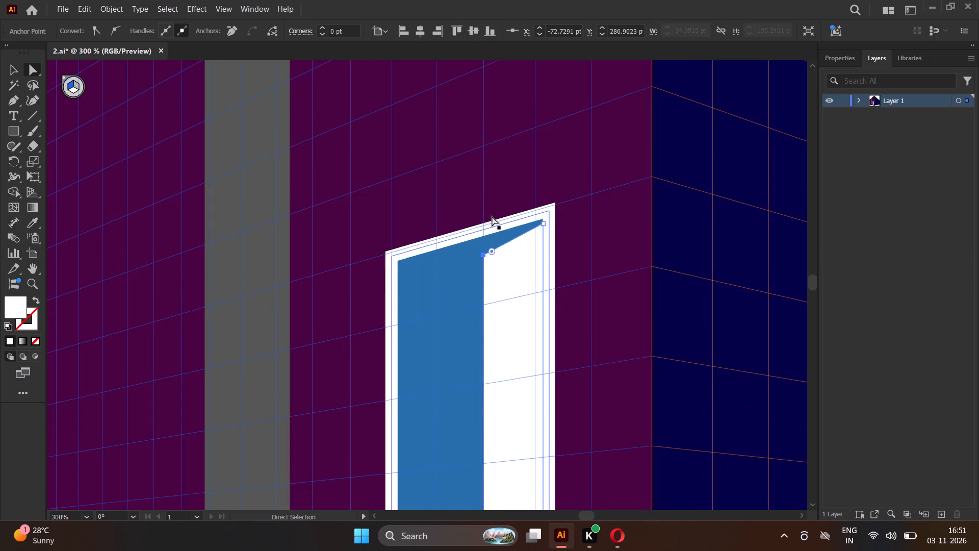
pyautogui.scroll(-3, 492, 216)
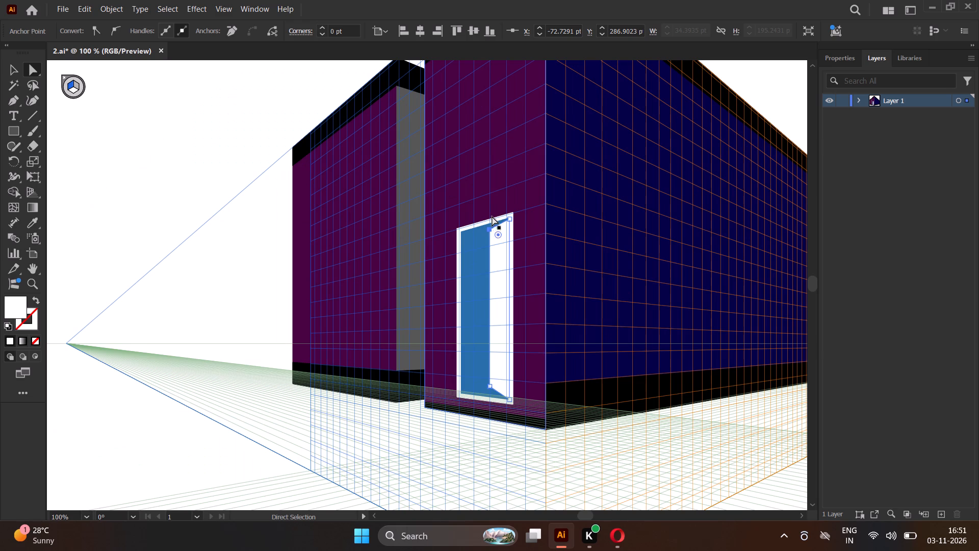
pyautogui.click(181, 440)
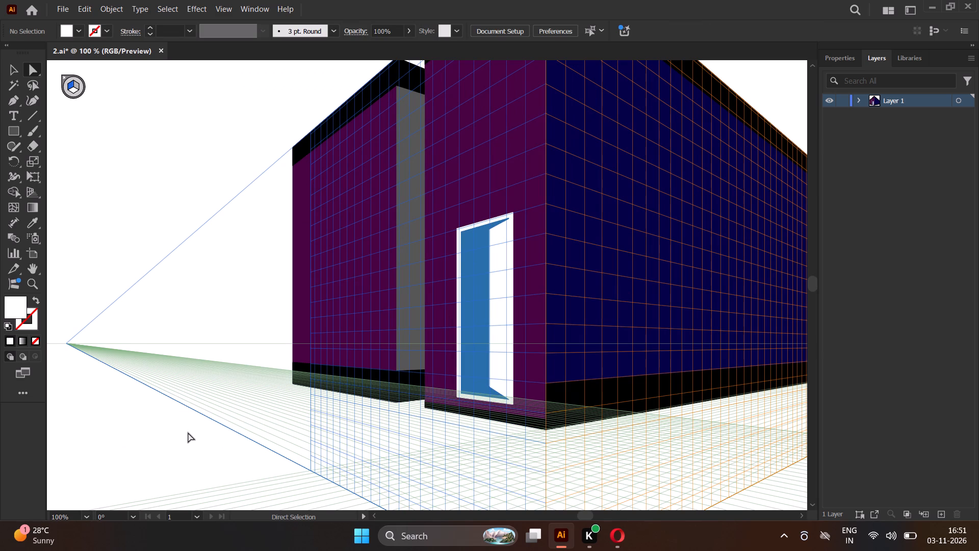
# Nudge the whole white panel slightly away from the navy wall, leaving a thin blue strip along its outer edge.
pyautogui.scroll(3, 535, 292)
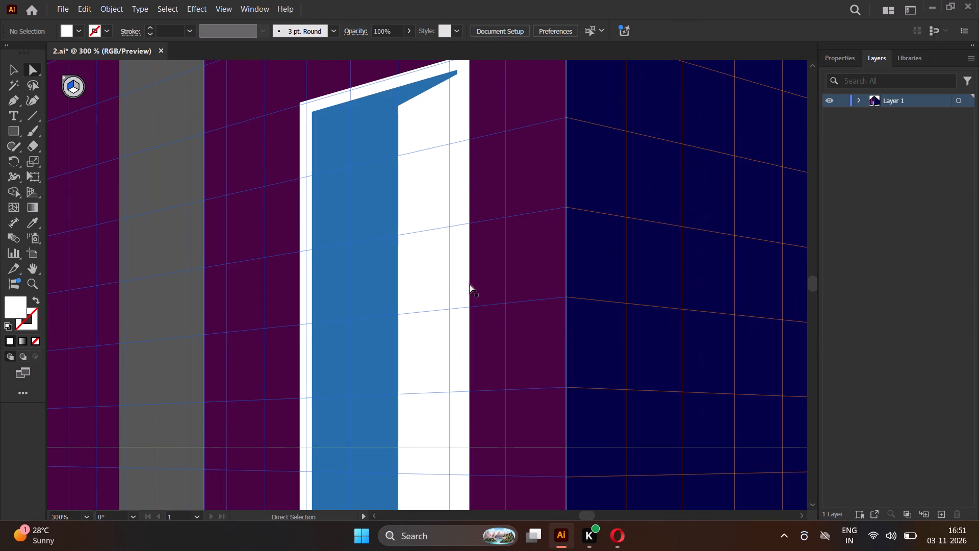
pyautogui.click(425, 279)
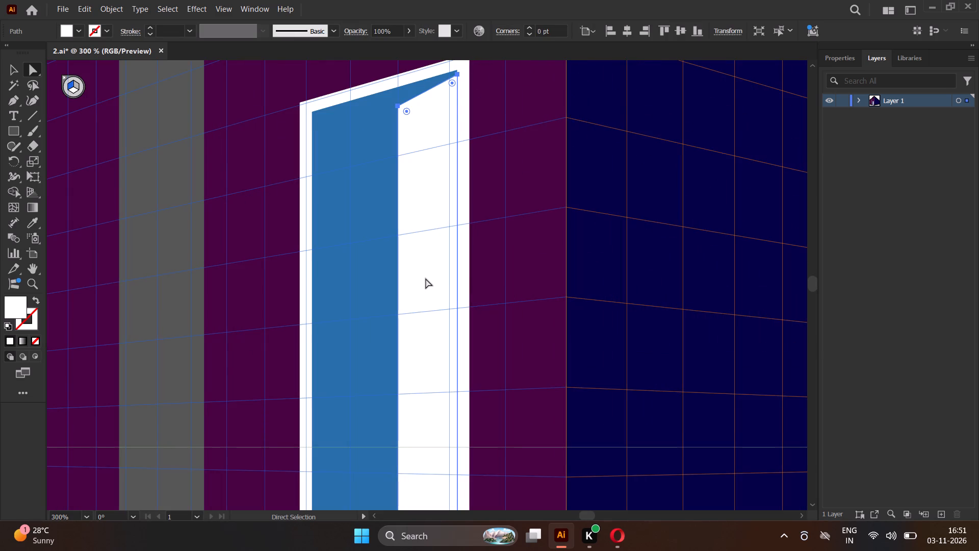
pyautogui.press('Left')
pyautogui.scroll(-1, 440, 278)
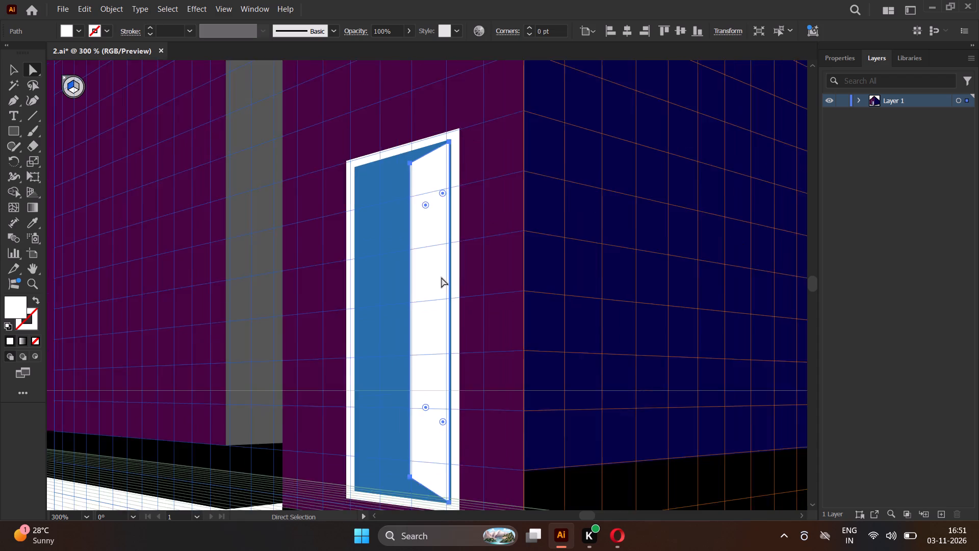
pyautogui.scroll(-2, 442, 278)
pyautogui.click(172, 460)
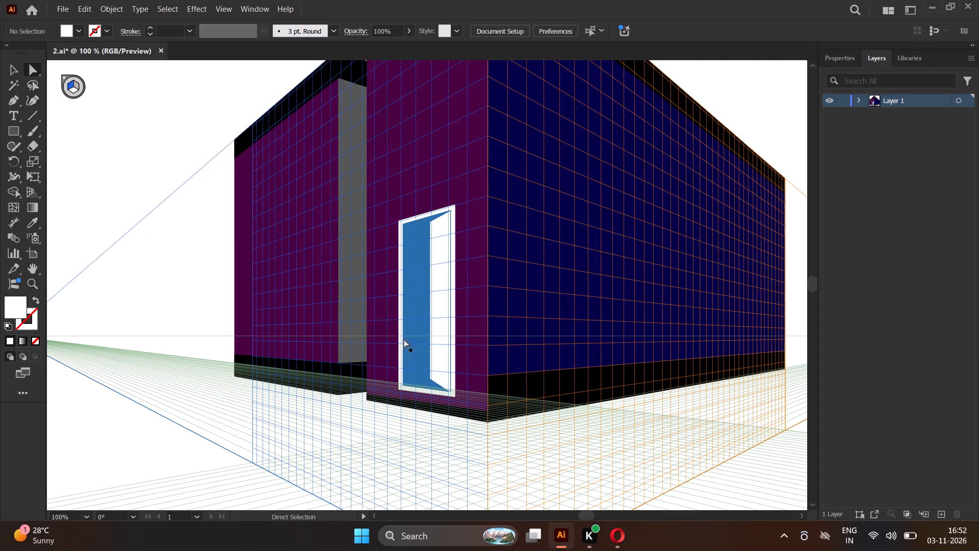
# Widen the white panel to about 62.8 pt by extending its inner vertical edge away from the navy wall.
pyautogui.scroll(8, 433, 296)
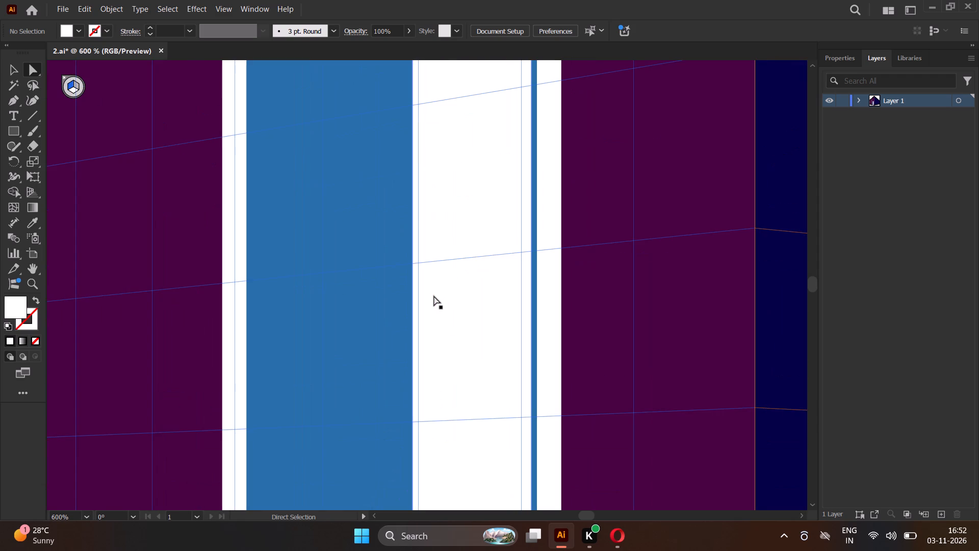
pyautogui.click(413, 297)
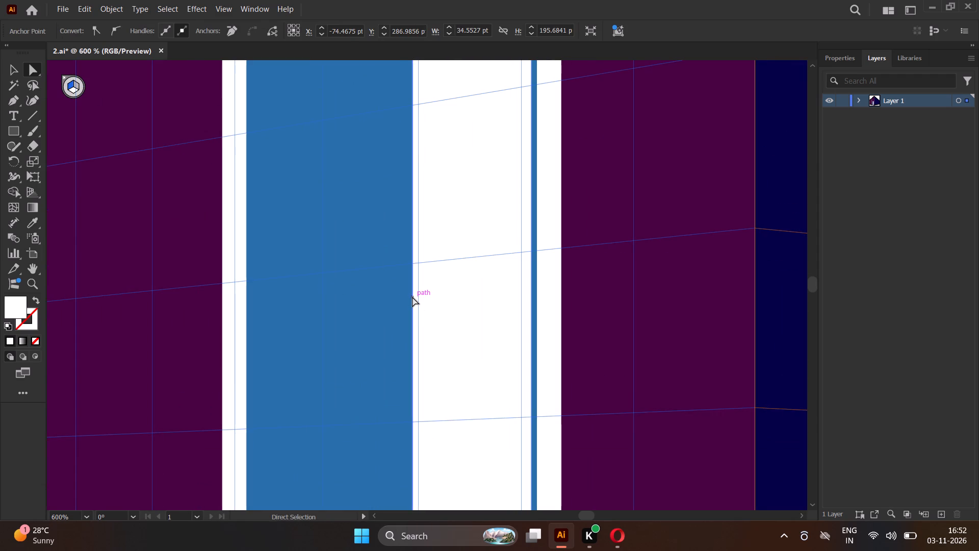
pyautogui.scroll(-4, 413, 292)
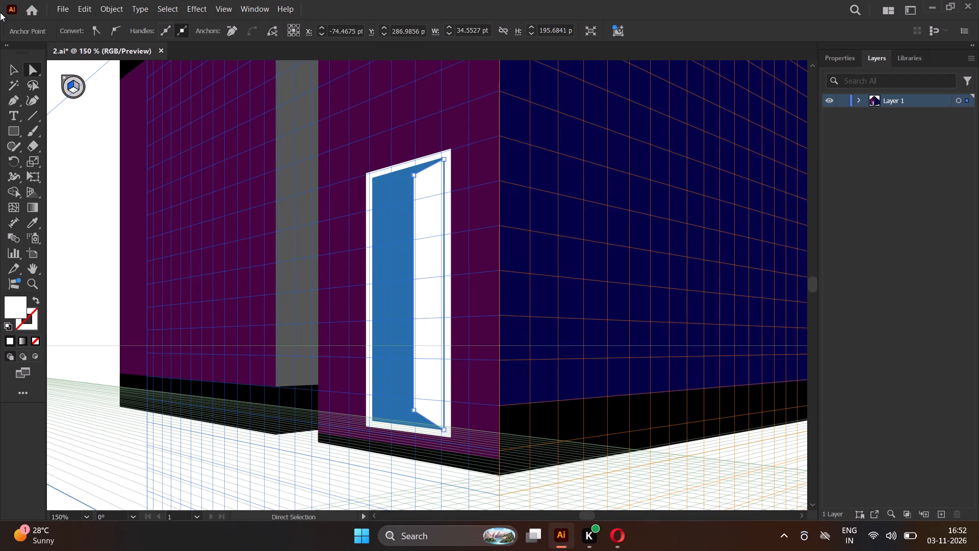
pyautogui.click(11, 65)
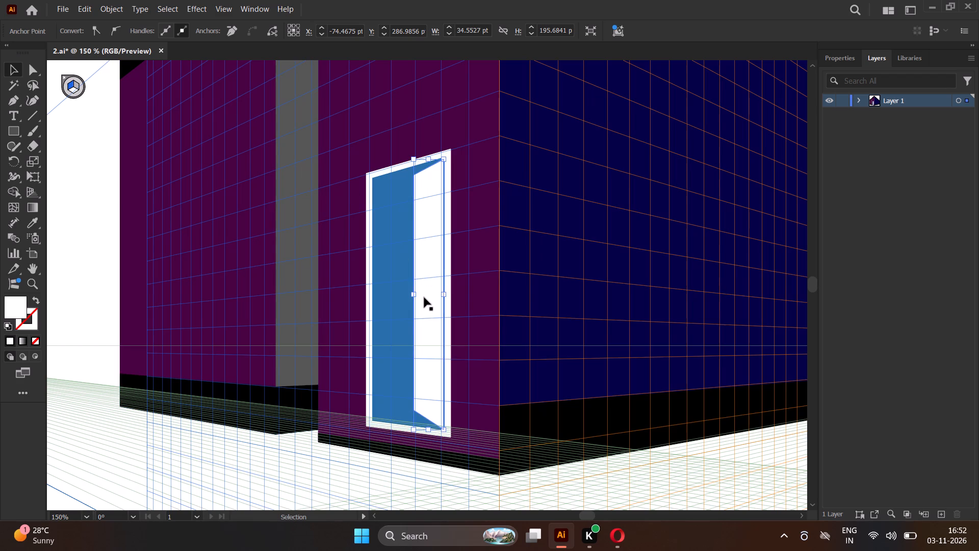
pyautogui.scroll(5, 424, 297)
pyautogui.moveTo(392, 286); pyautogui.dragTo(389, 286)
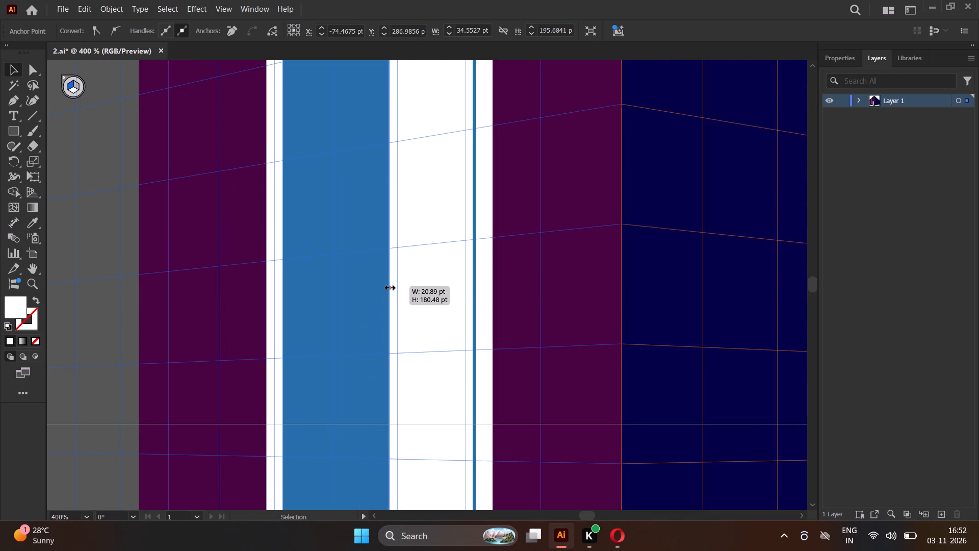
pyautogui.moveTo(389, 286); pyautogui.dragTo(371, 287)
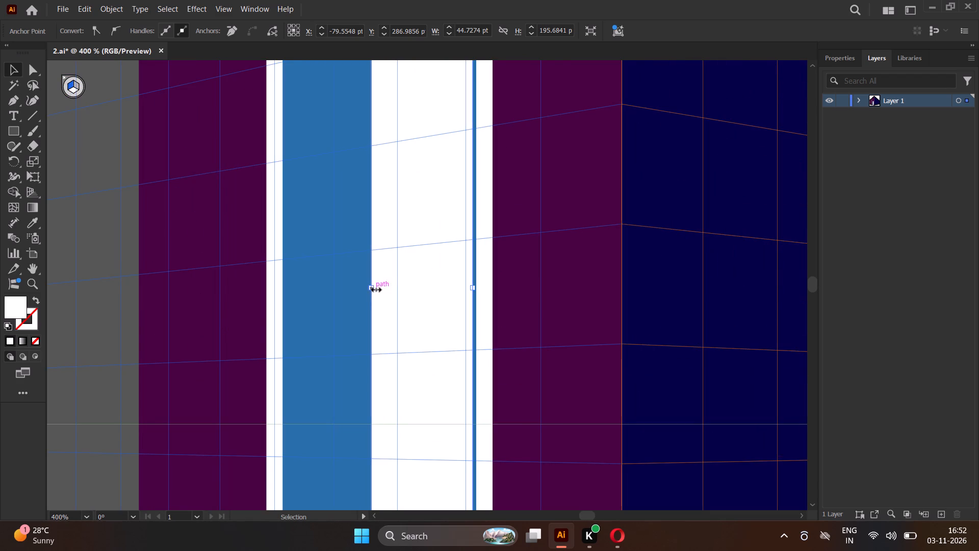
pyautogui.scroll(-2, 379, 287)
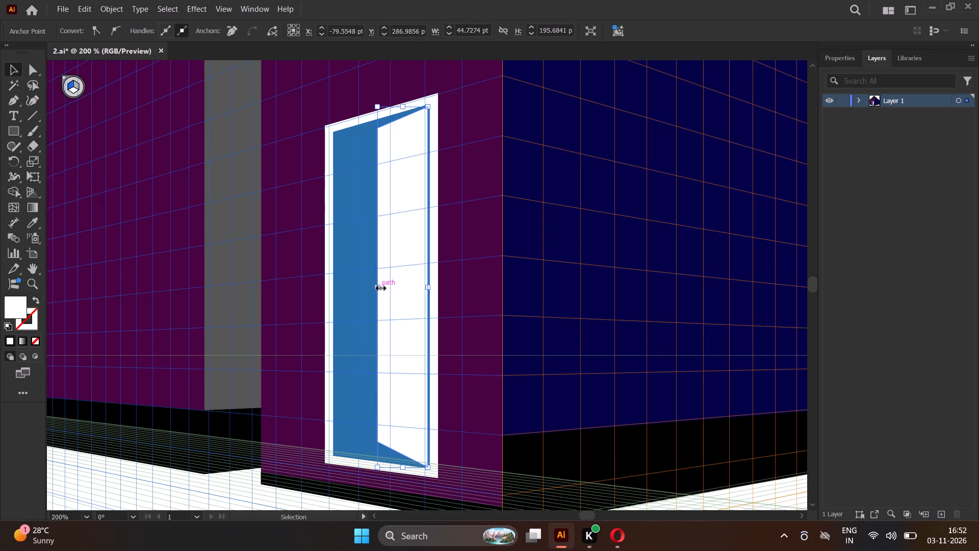
pyautogui.moveTo(379, 287); pyautogui.dragTo(354, 291)
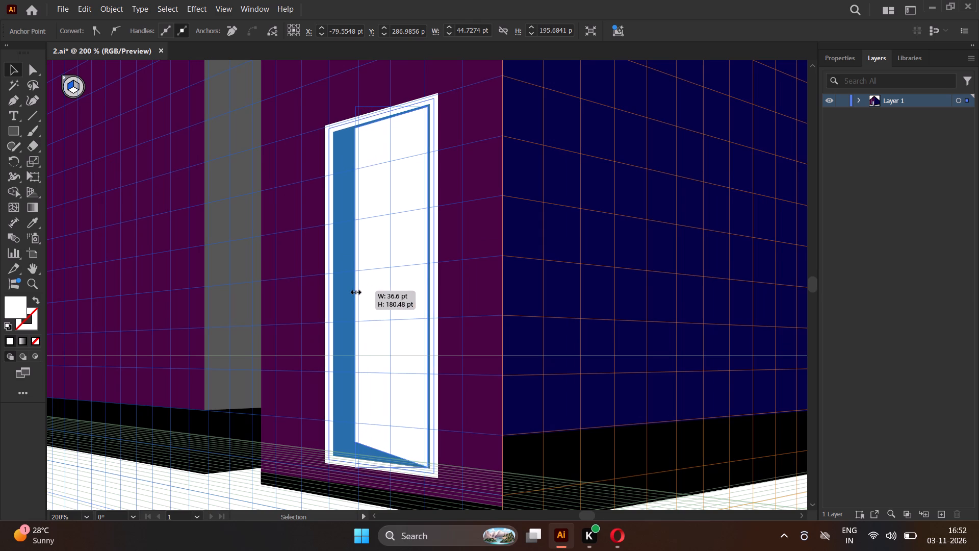
pyautogui.moveTo(354, 291); pyautogui.dragTo(372, 291)
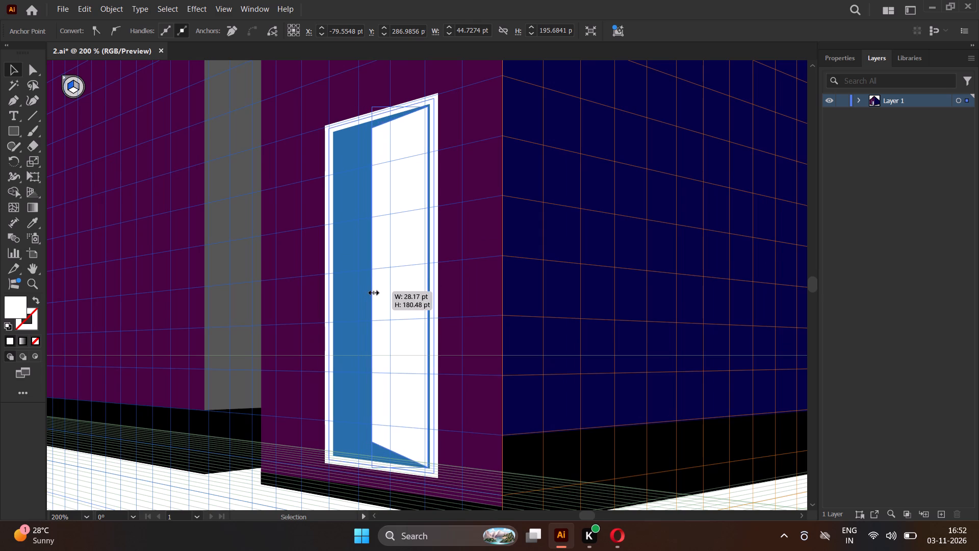
pyautogui.moveTo(372, 291); pyautogui.dragTo(358, 292)
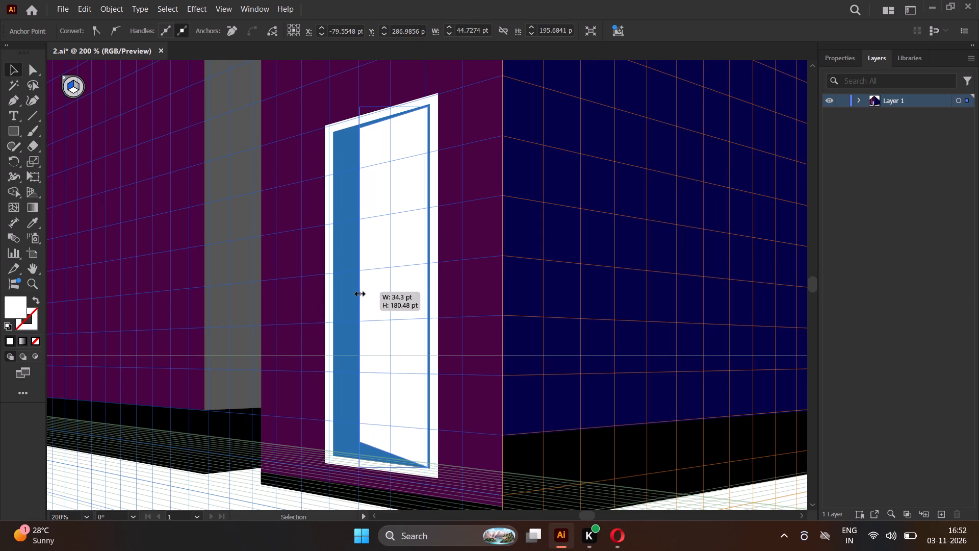
pyautogui.moveTo(358, 292); pyautogui.dragTo(359, 292)
# Lower the white panel's top anchor farthest from the navy wall straight down at X 577.89 pt, so its top edge slopes more steeply.
pyautogui.click(30, 72)
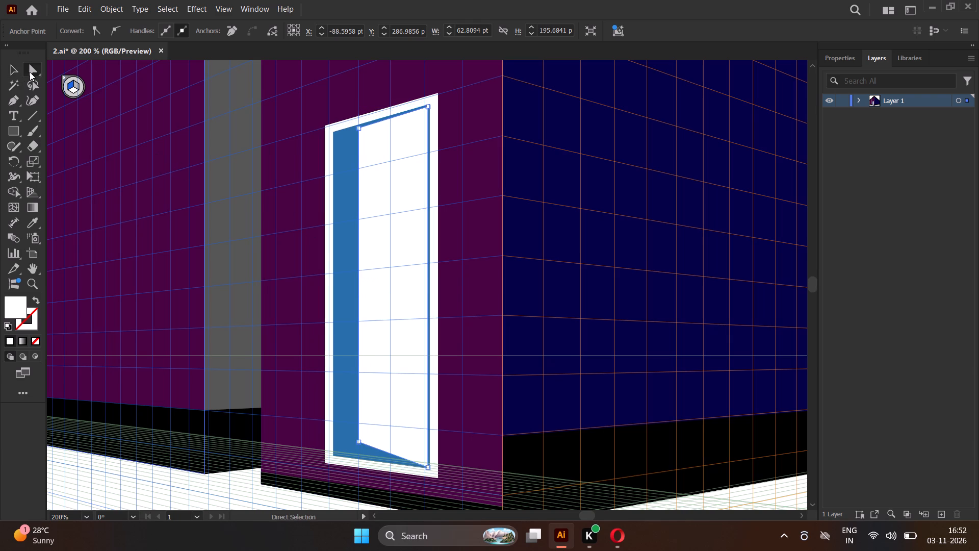
pyautogui.scroll(4, 326, 79)
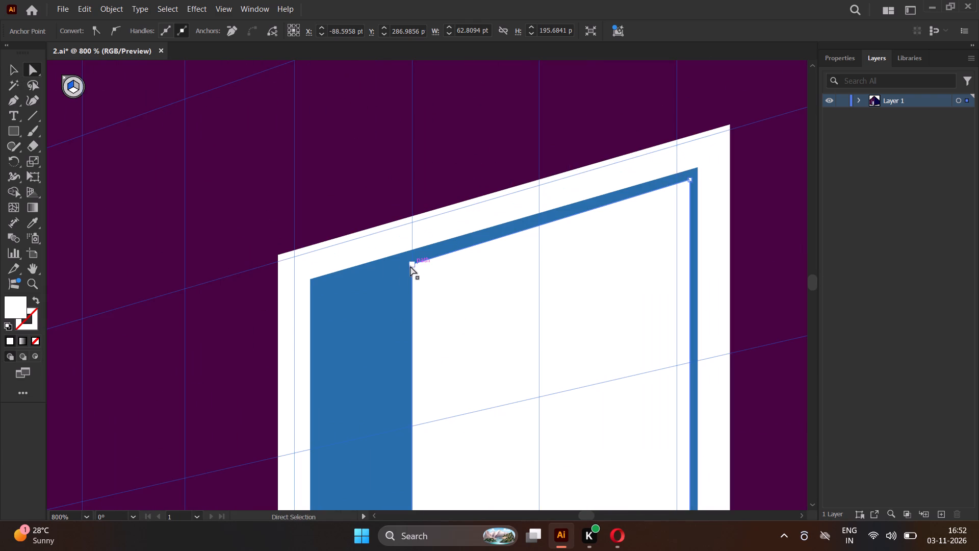
pyautogui.click(410, 266)
pyautogui.moveTo(412, 264); pyautogui.dragTo(413, 307)
pyautogui.scroll(-4, 413, 230)
pyautogui.scroll(-1, 423, 172)
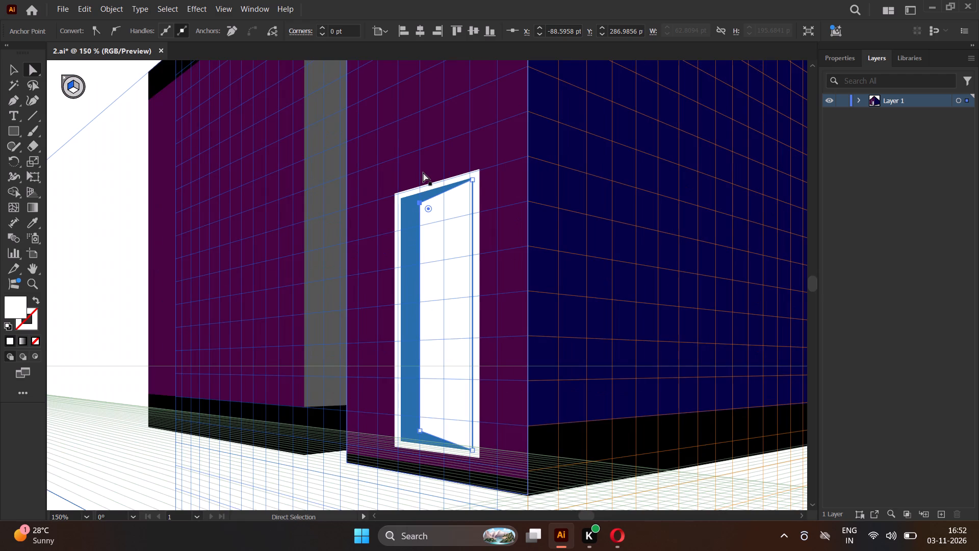
pyautogui.scroll(2, 420, 204)
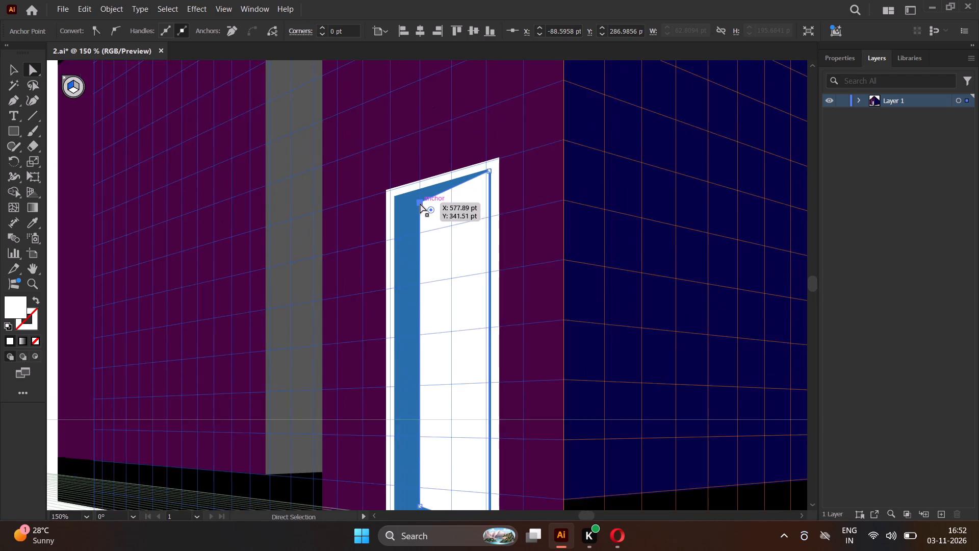
pyautogui.scroll(1, 420, 204)
pyautogui.moveTo(420, 201); pyautogui.dragTo(420, 195)
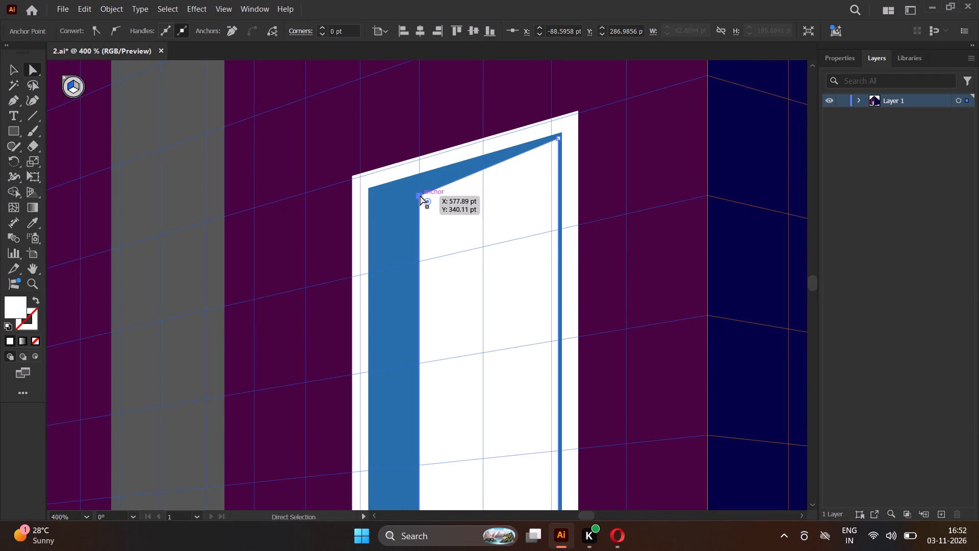
pyautogui.click(421, 195)
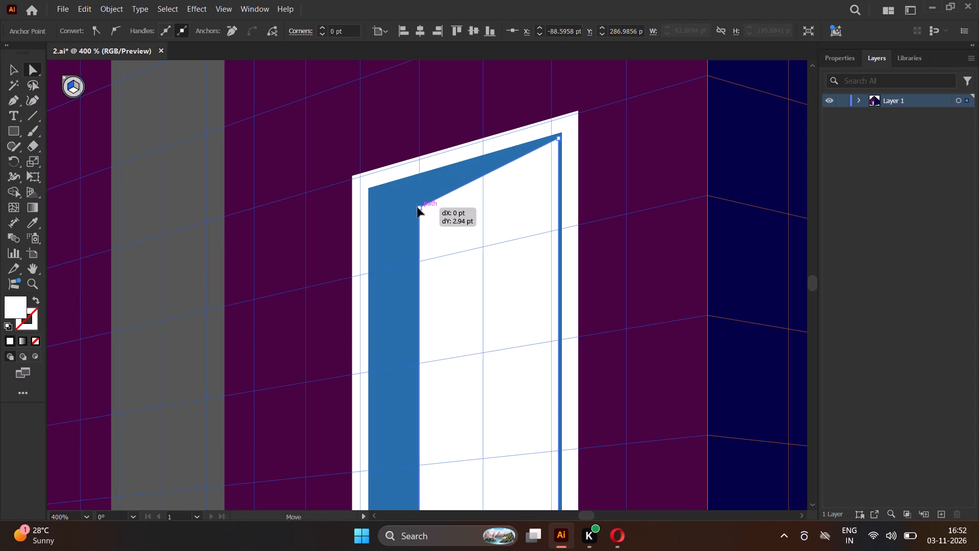
pyautogui.scroll(-5, 408, 163)
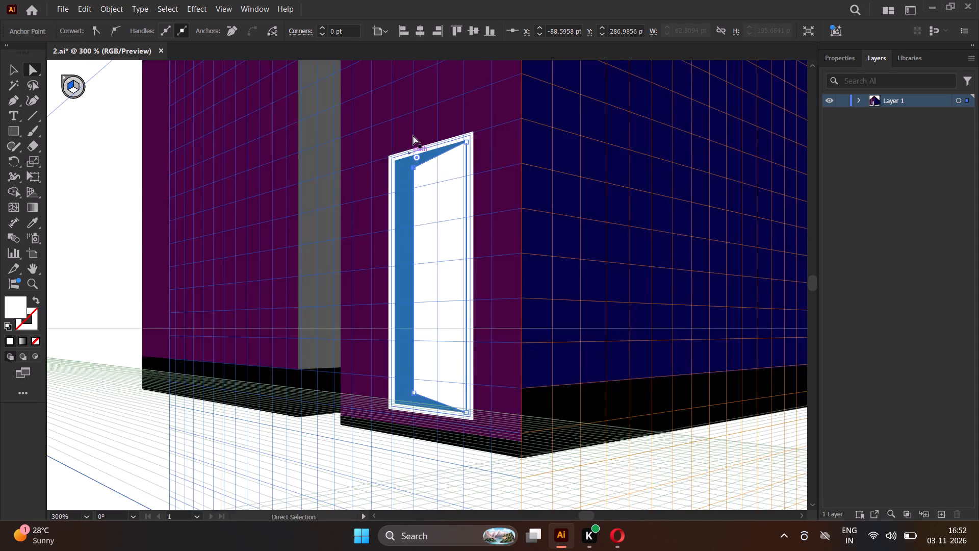
# Deselect the door panel and hide the perspective grid to examine the doorway without it, restoring the grid once checked.
pyautogui.scroll(1, 410, 249)
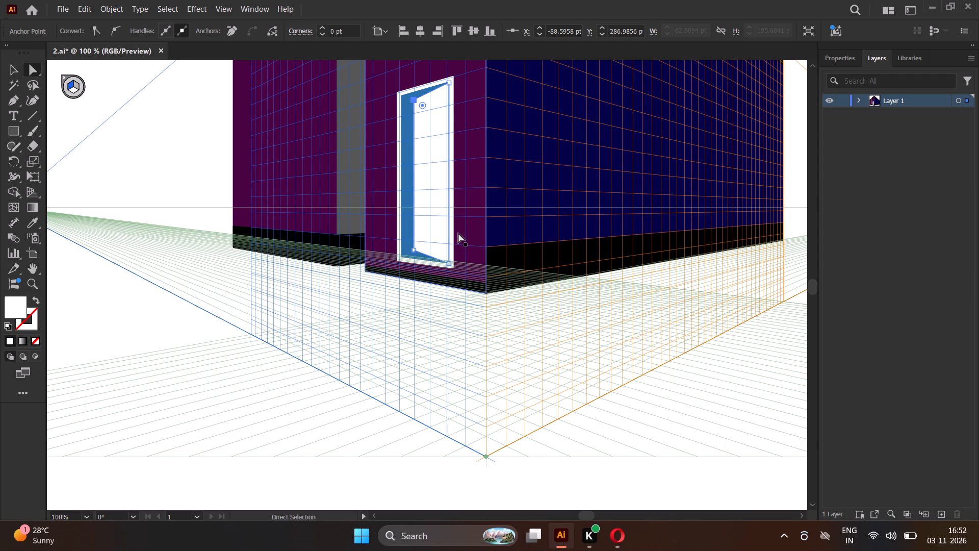
pyautogui.click(154, 306)
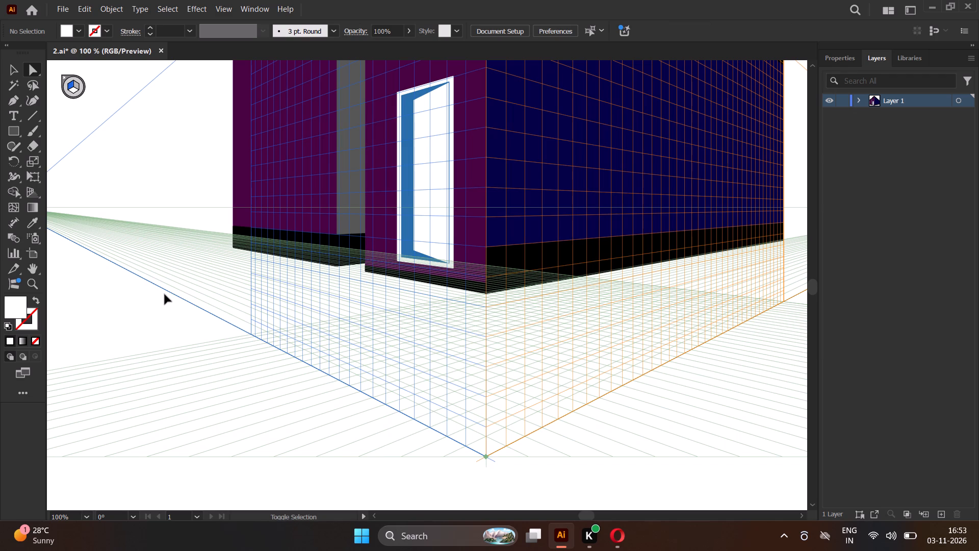
pyautogui.hotkey('ctrl', 'shift', 'i')
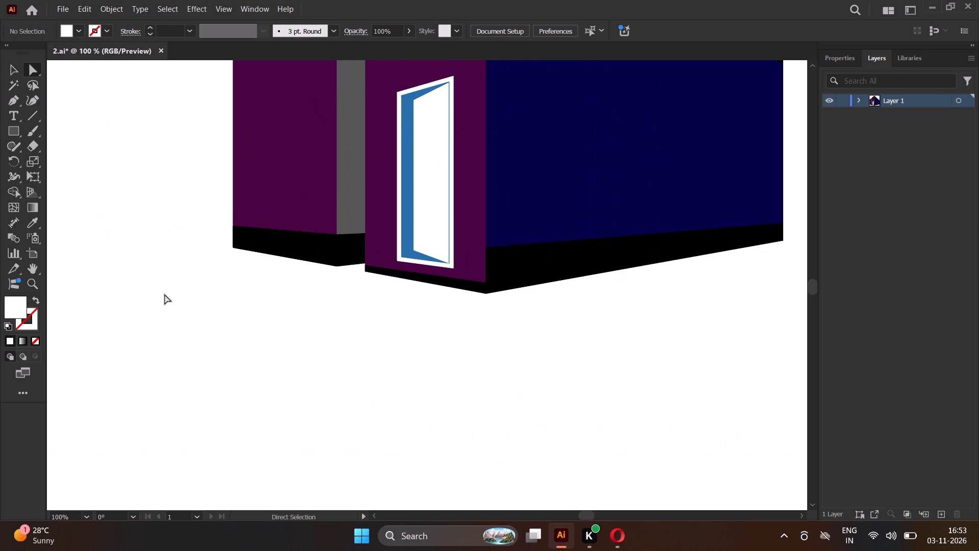
pyautogui.press('Left')
pyautogui.press('Left')
pyautogui.press('Left')
pyautogui.hotkey('shift', 'i')
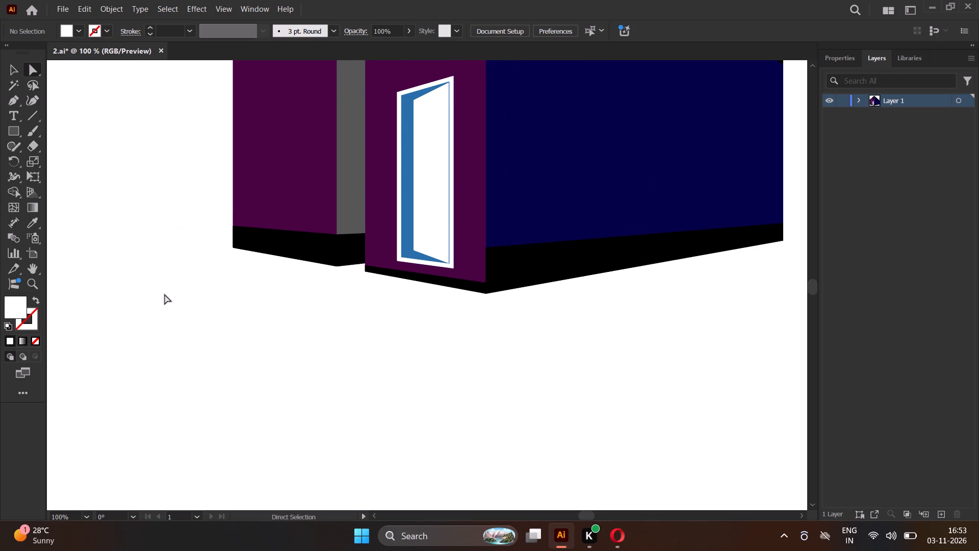
pyautogui.press('Left')
pyautogui.press('Left')
pyautogui.press('Left')
pyautogui.press('Left')
pyautogui.press('Left')
pyautogui.press('Left')
pyautogui.hotkey('ctrl', 'shift', 'i')
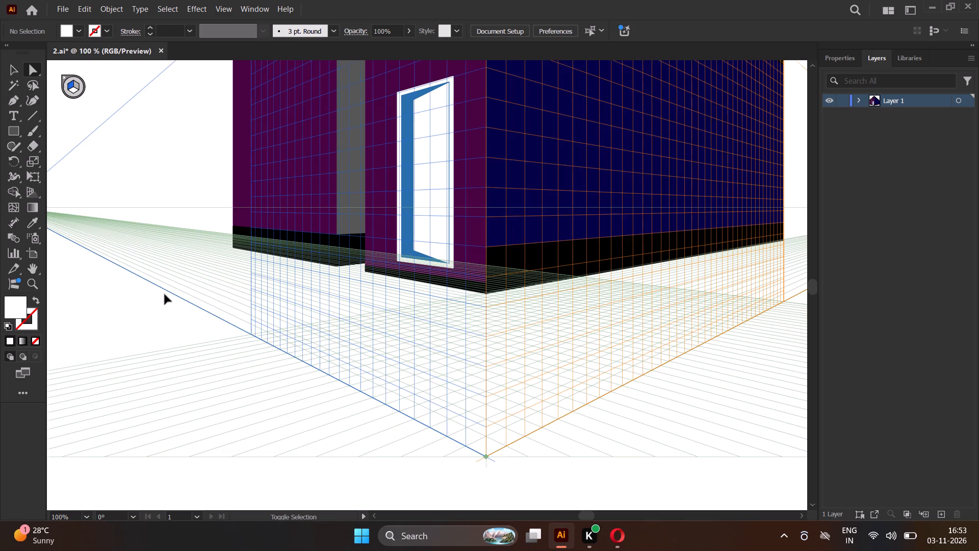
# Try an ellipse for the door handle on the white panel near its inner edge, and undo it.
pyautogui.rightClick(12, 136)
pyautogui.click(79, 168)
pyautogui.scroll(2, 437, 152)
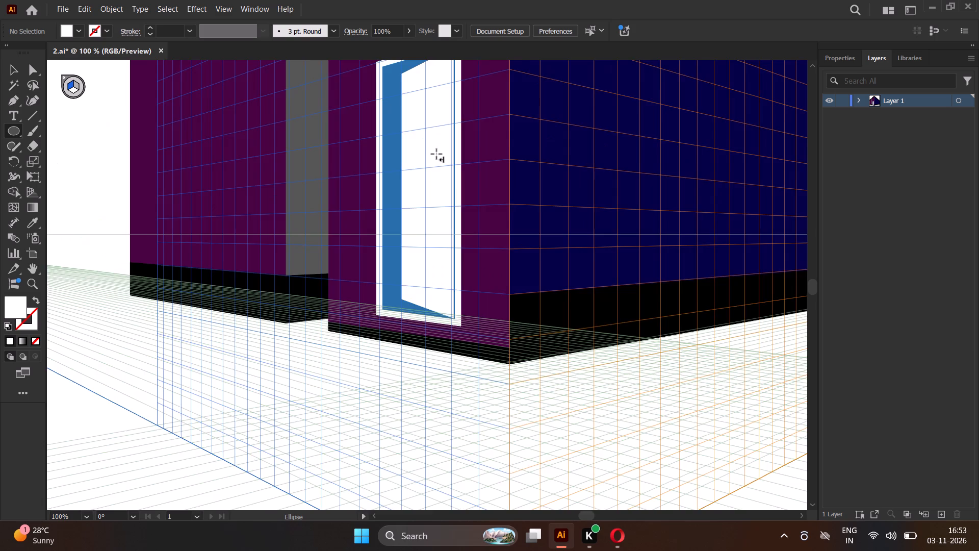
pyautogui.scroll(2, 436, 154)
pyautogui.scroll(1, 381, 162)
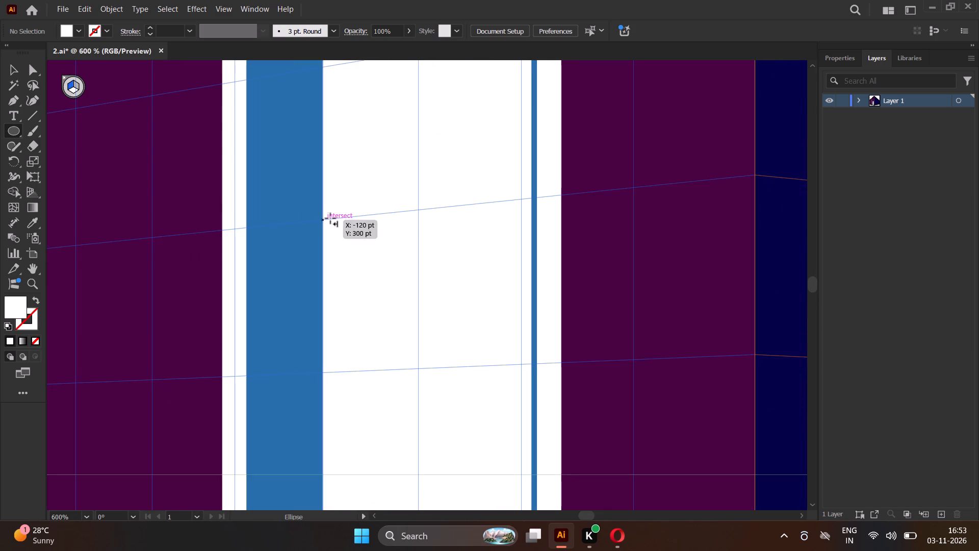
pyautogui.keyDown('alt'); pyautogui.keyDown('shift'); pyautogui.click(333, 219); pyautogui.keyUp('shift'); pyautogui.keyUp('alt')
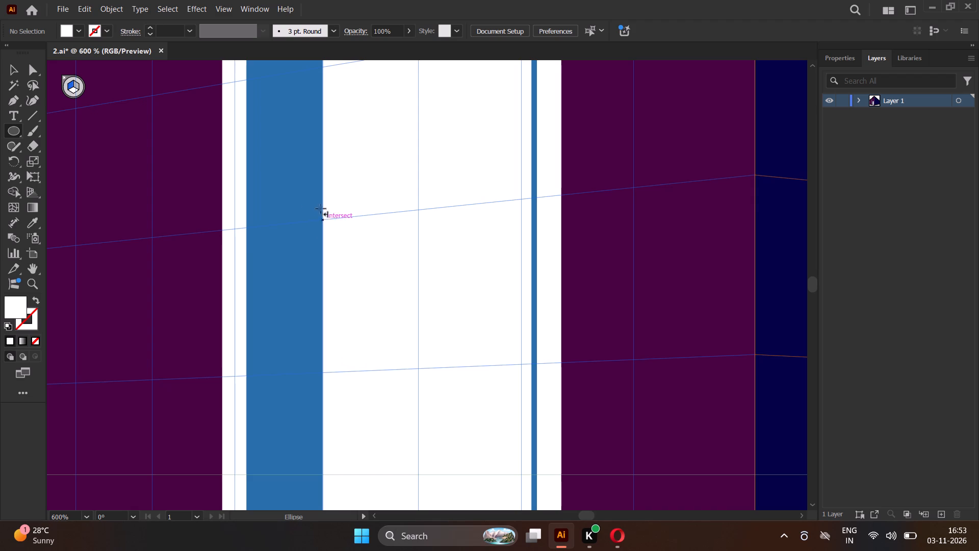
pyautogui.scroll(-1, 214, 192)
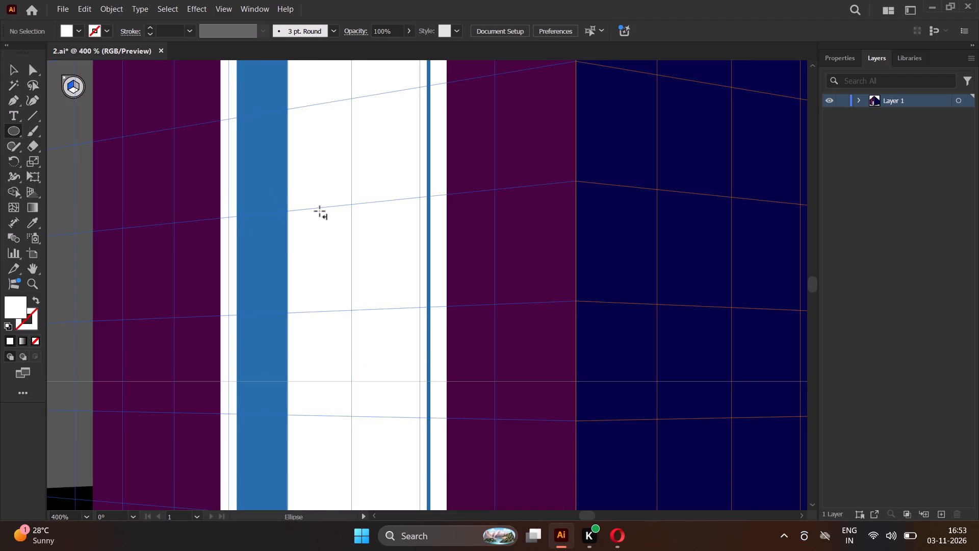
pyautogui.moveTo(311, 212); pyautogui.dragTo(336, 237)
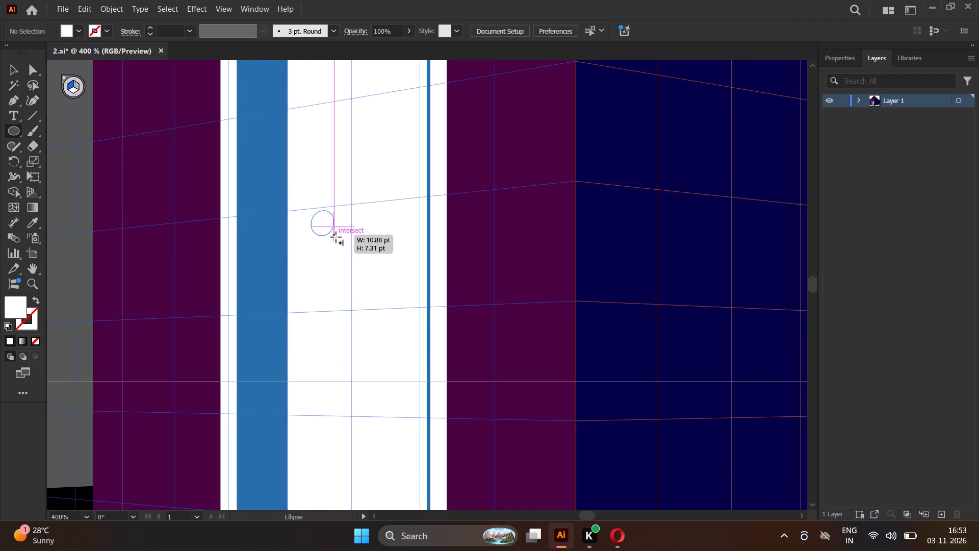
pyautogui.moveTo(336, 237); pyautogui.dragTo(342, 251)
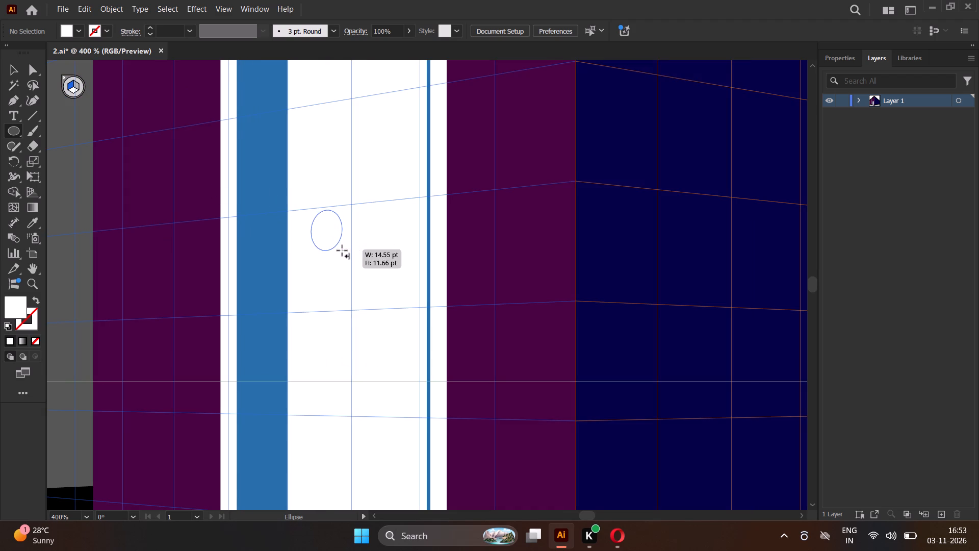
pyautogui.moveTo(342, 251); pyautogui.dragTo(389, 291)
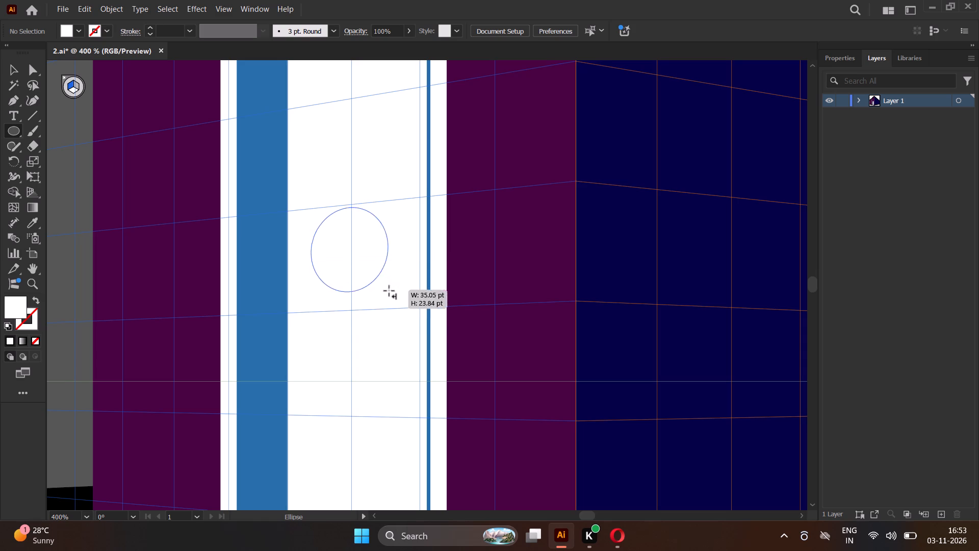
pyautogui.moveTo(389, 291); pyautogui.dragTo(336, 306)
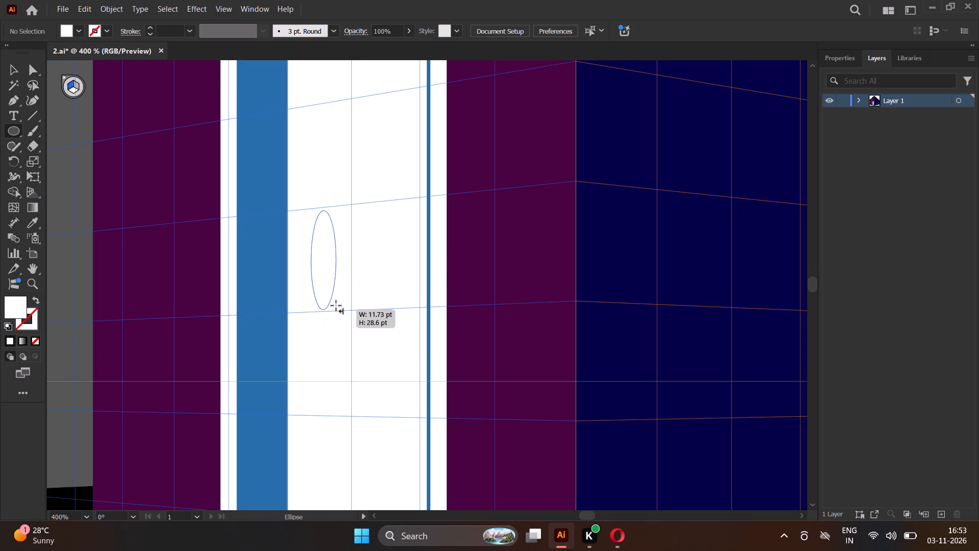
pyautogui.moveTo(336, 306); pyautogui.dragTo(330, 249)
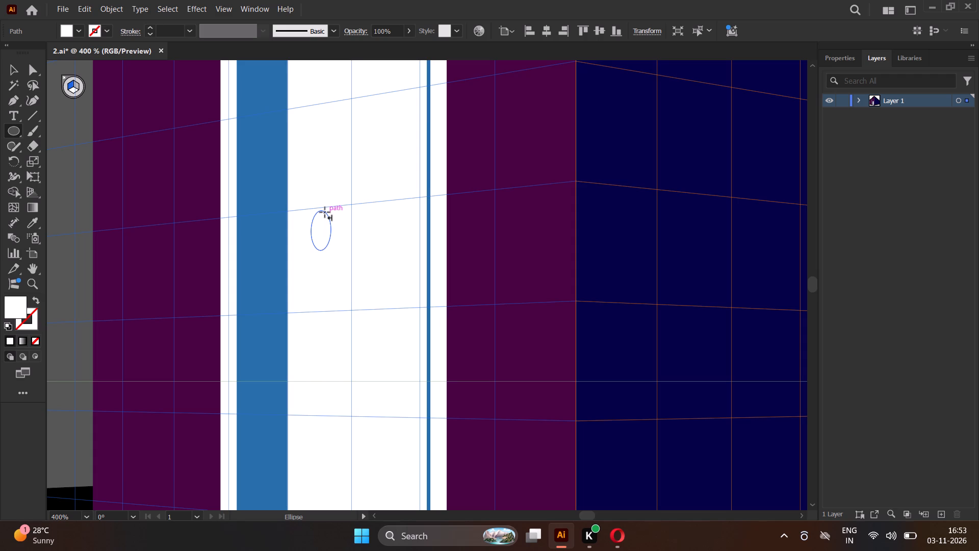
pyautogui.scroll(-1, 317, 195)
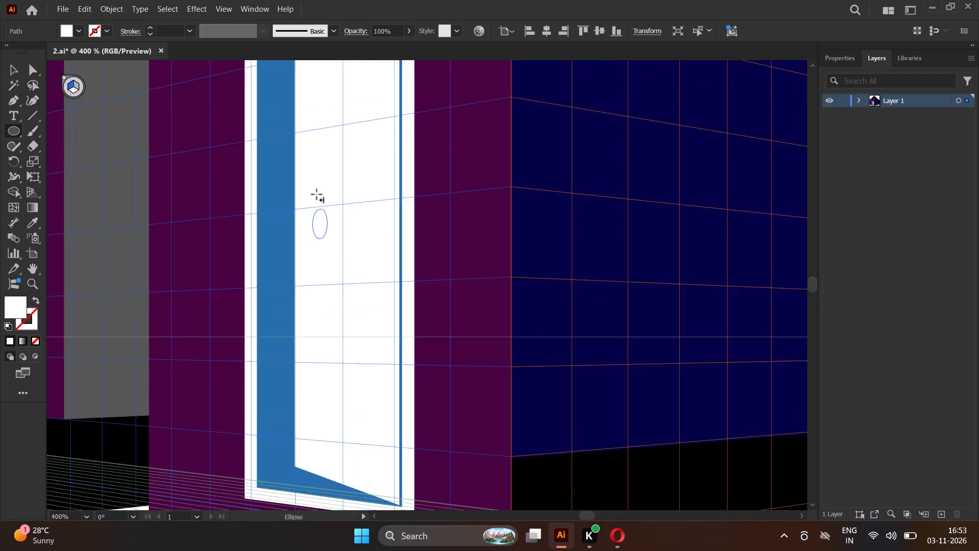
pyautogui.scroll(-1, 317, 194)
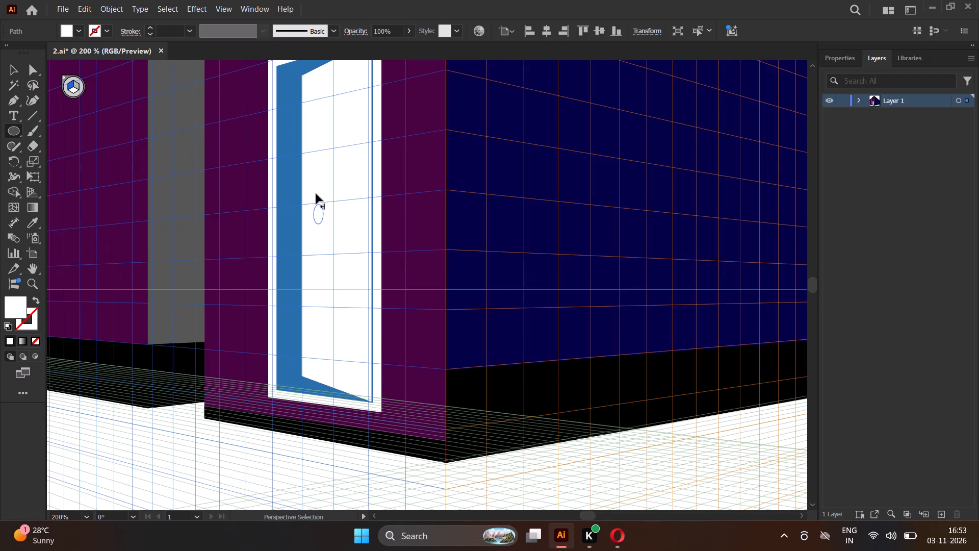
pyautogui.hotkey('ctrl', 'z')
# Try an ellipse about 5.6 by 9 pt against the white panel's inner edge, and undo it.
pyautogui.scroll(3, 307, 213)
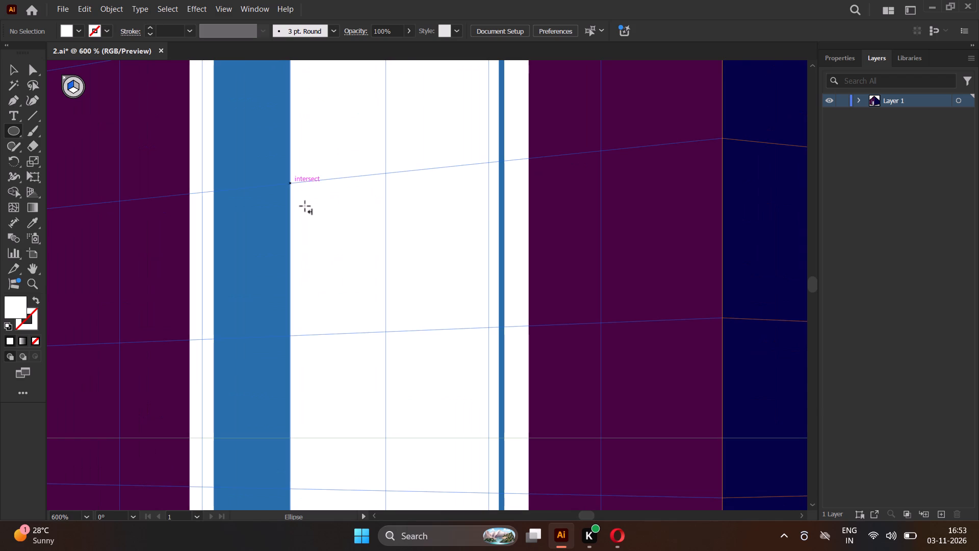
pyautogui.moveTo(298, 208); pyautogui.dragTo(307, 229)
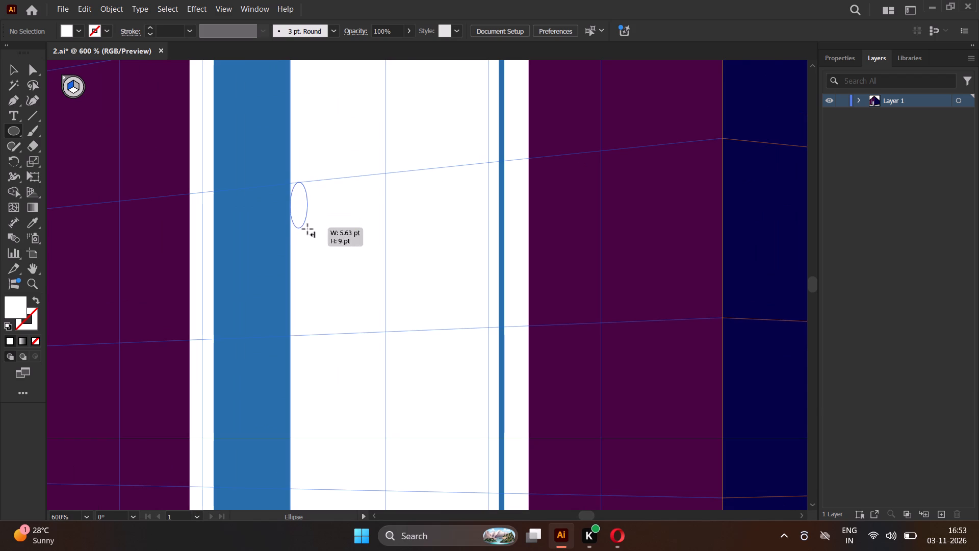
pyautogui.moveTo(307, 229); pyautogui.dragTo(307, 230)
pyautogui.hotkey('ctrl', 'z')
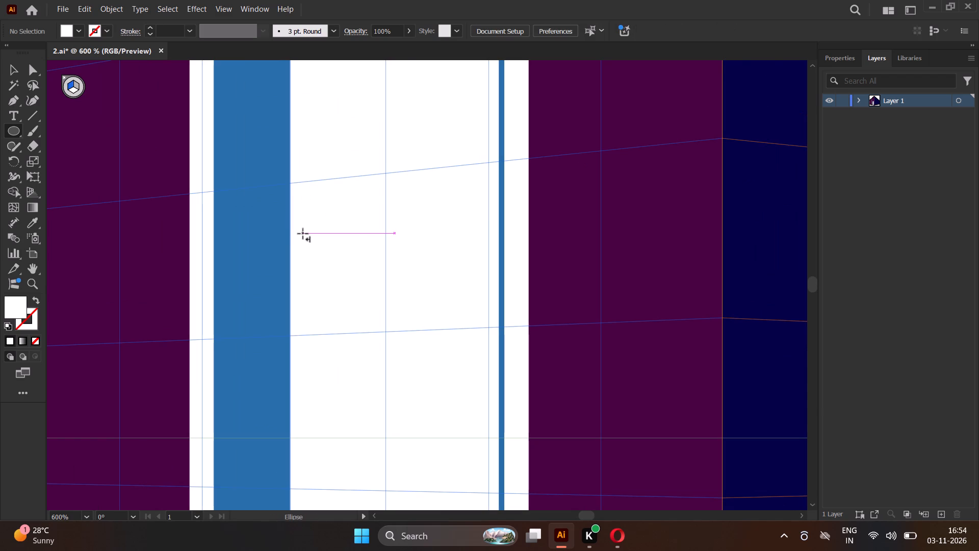
# Draw a small upright ellipse about 5 pt wide as the door handle, just inside the white panel's inner edge.
pyautogui.moveTo(303, 234); pyautogui.dragTo(315, 273)
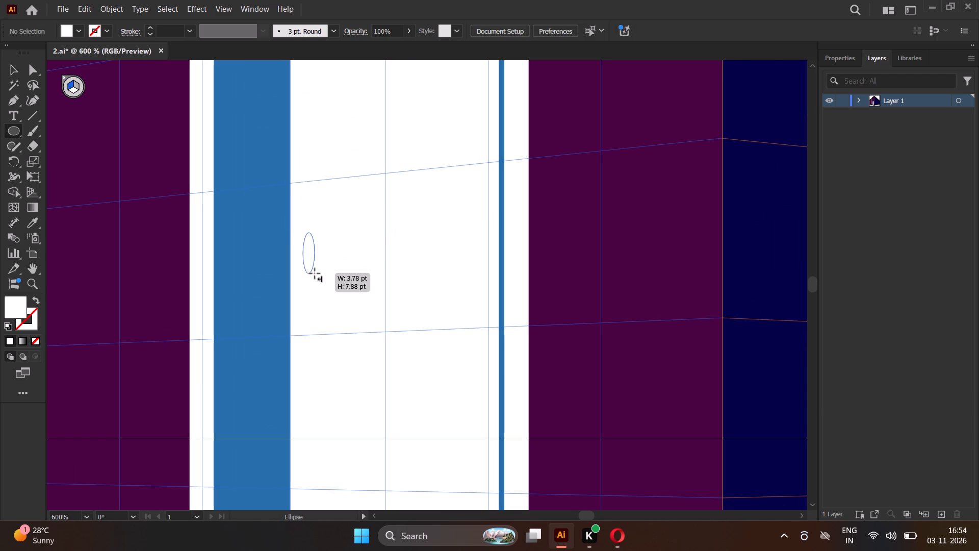
pyautogui.moveTo(315, 273); pyautogui.dragTo(320, 267)
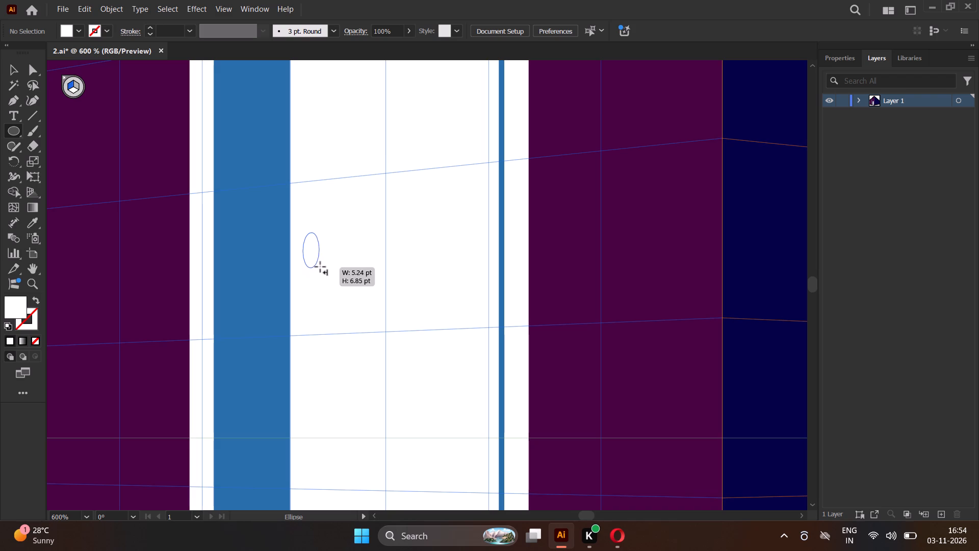
pyautogui.moveTo(320, 267); pyautogui.dragTo(318, 262)
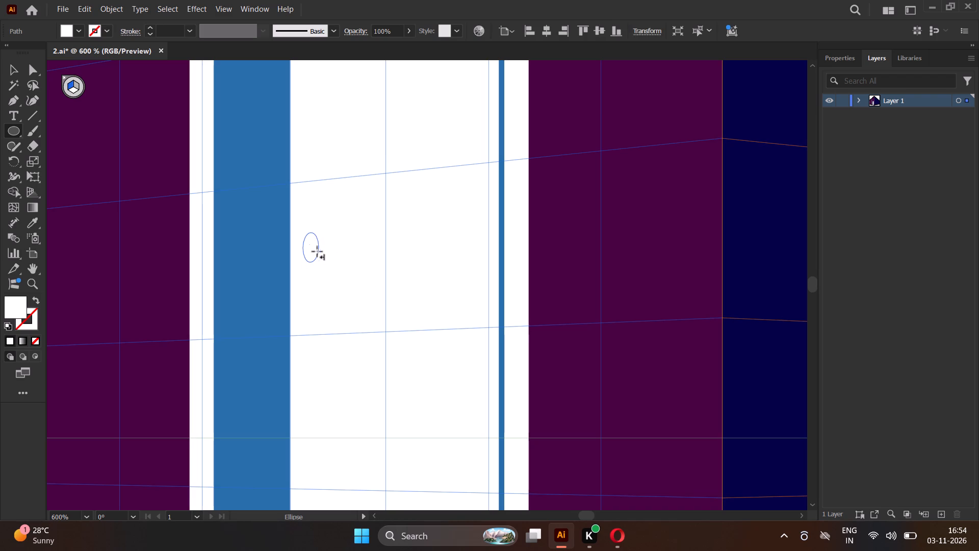
# Fill the door handle ellipse with black.
pyautogui.scroll(-1, 303, 211)
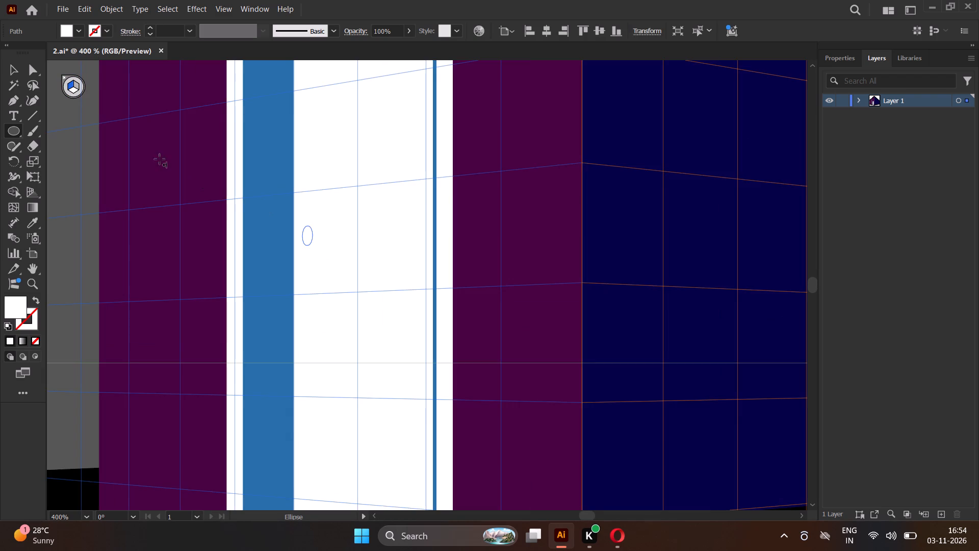
pyautogui.doubleClick(85, 32)
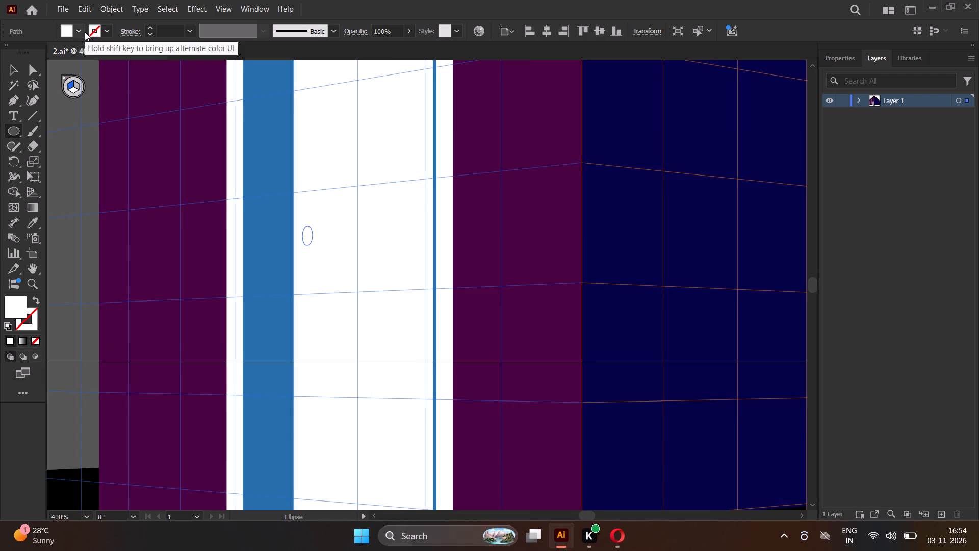
pyautogui.click(81, 35)
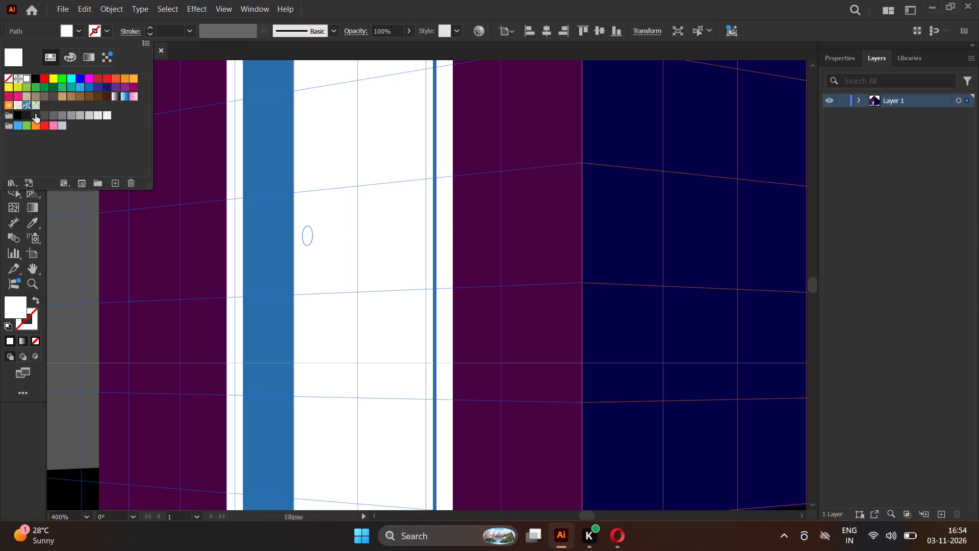
pyautogui.click(16, 116)
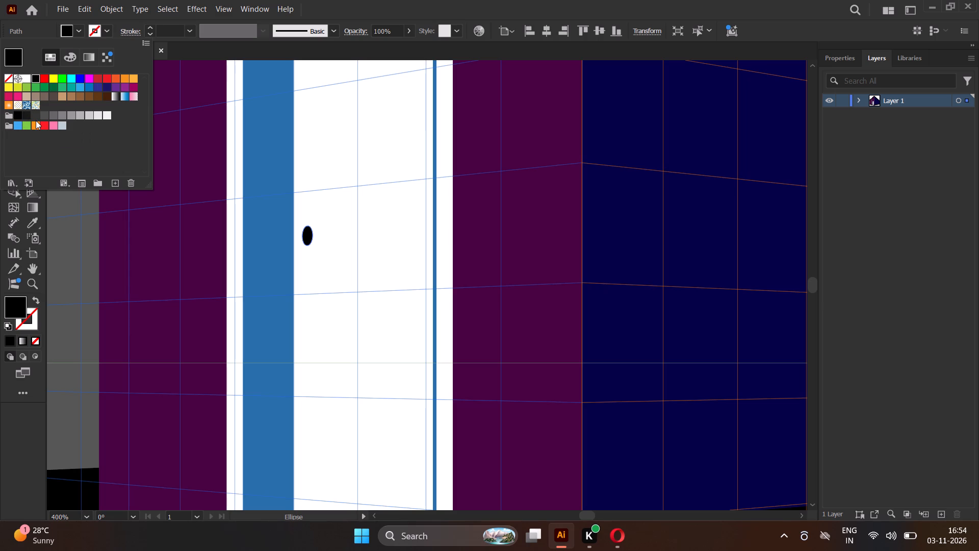
# Apply an Outer Glow effect with its preset settings to the black door handle.
pyautogui.click(200, 0)
pyautogui.click(200, 0)
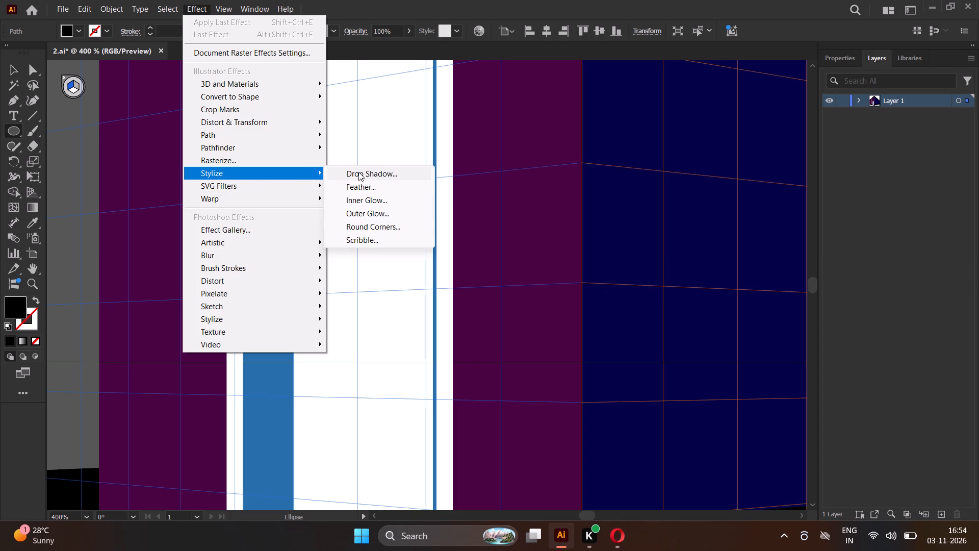
pyautogui.click(368, 217)
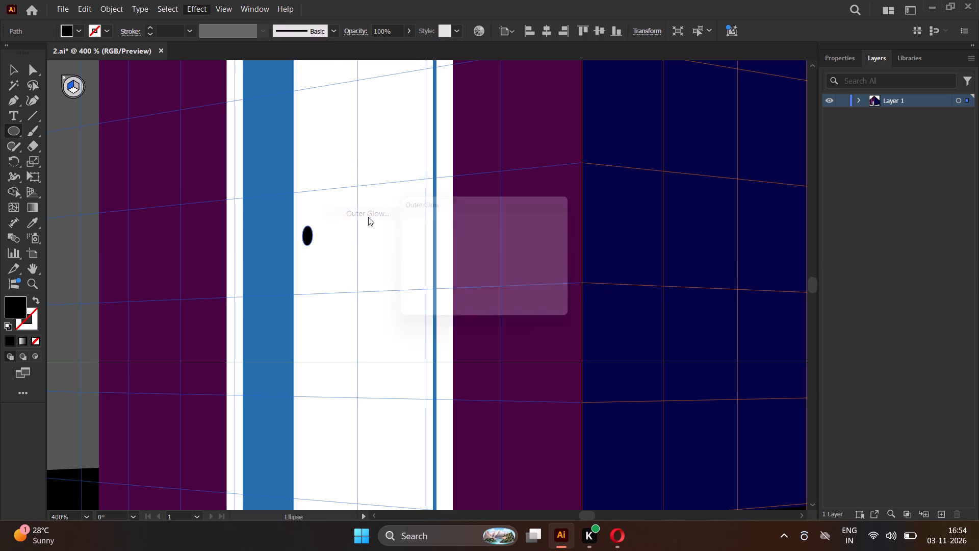
pyautogui.click(496, 291)
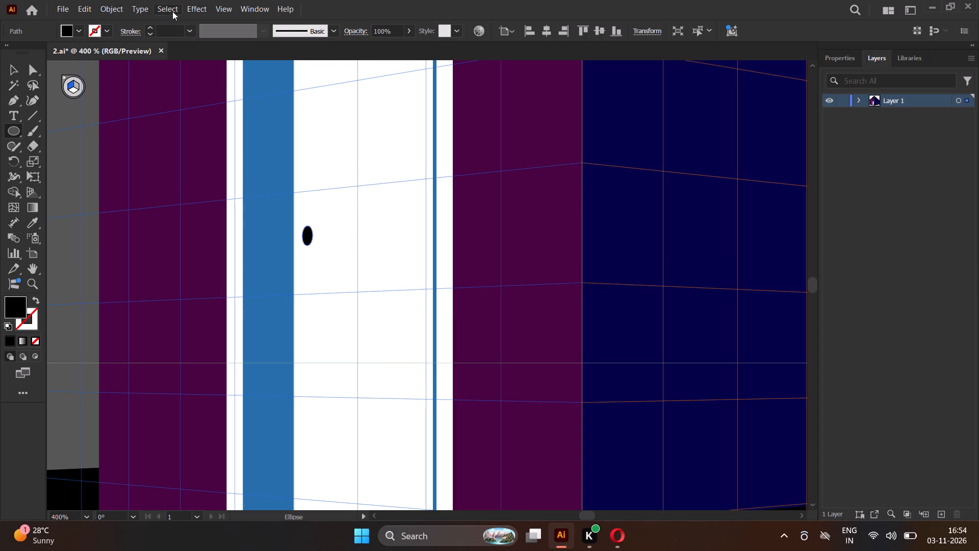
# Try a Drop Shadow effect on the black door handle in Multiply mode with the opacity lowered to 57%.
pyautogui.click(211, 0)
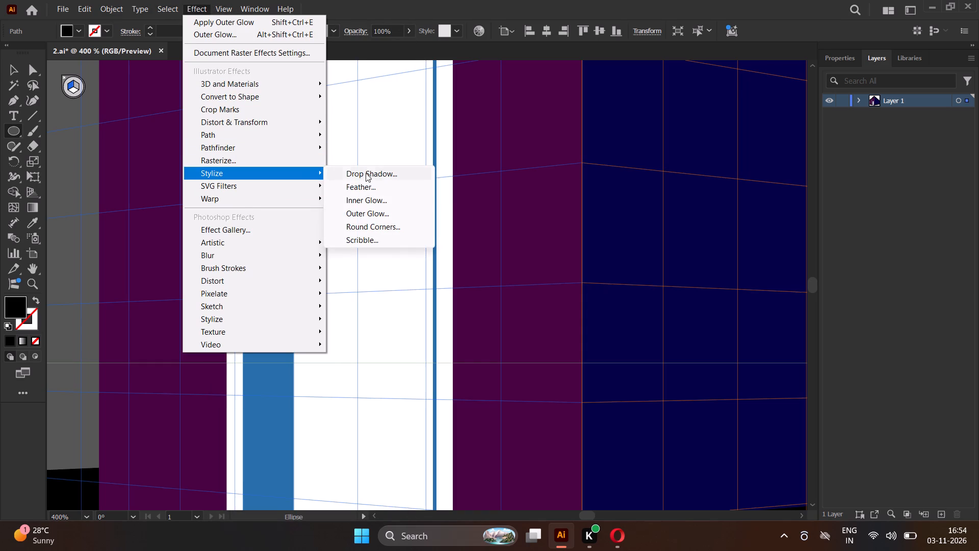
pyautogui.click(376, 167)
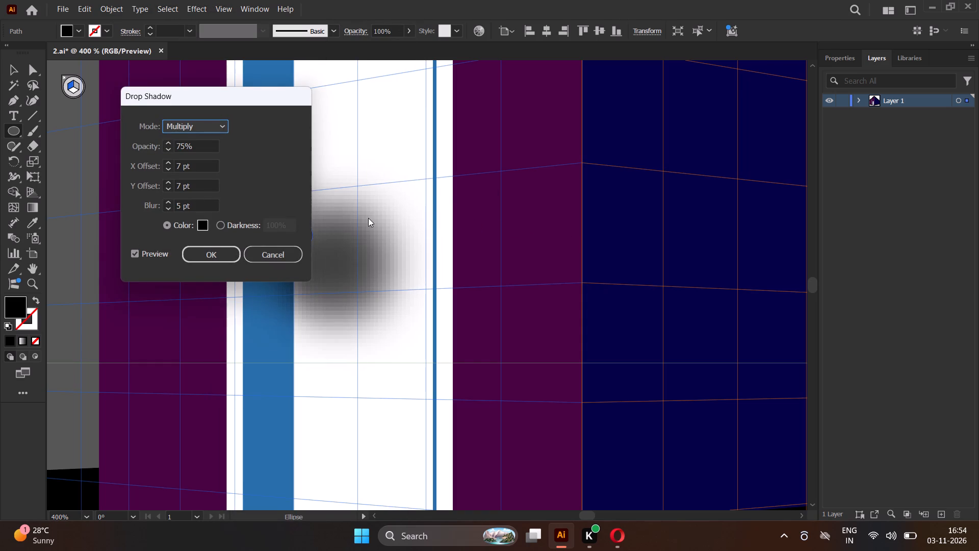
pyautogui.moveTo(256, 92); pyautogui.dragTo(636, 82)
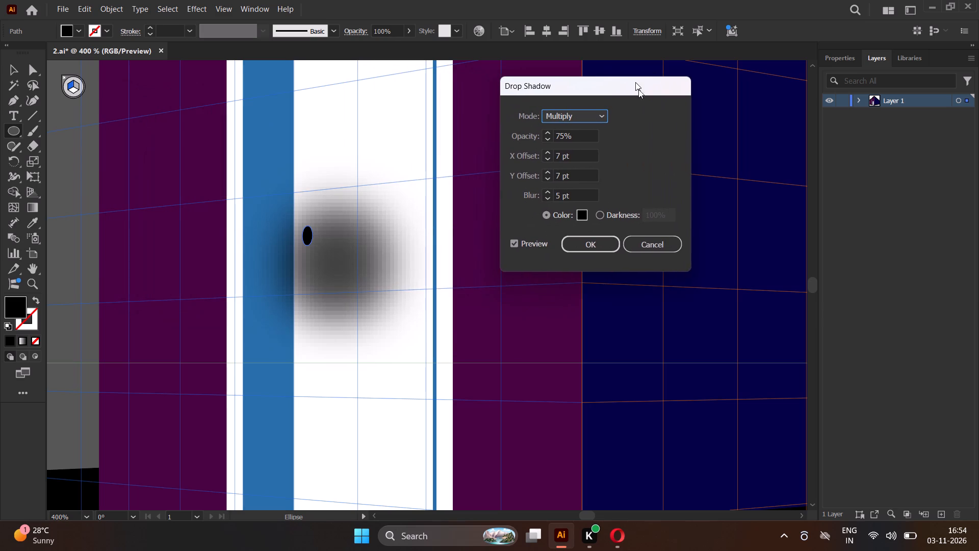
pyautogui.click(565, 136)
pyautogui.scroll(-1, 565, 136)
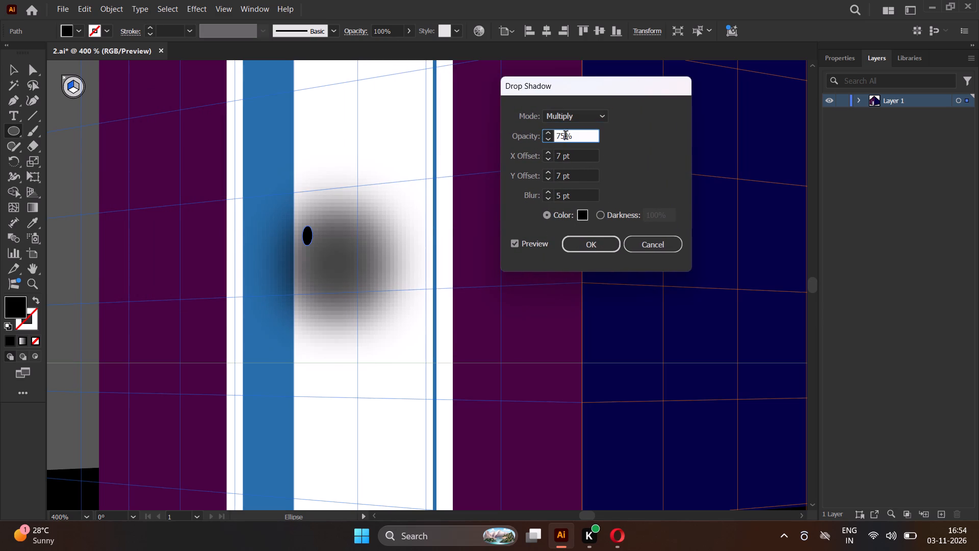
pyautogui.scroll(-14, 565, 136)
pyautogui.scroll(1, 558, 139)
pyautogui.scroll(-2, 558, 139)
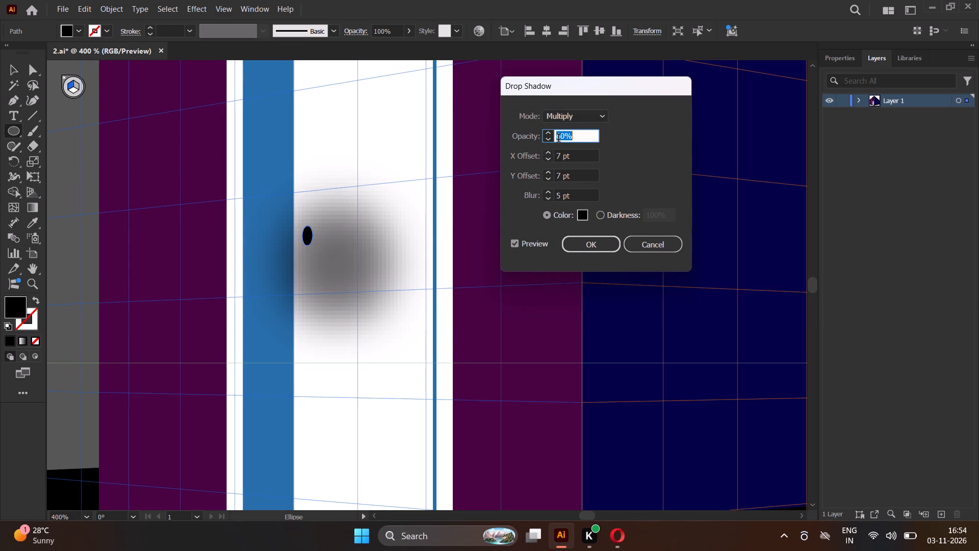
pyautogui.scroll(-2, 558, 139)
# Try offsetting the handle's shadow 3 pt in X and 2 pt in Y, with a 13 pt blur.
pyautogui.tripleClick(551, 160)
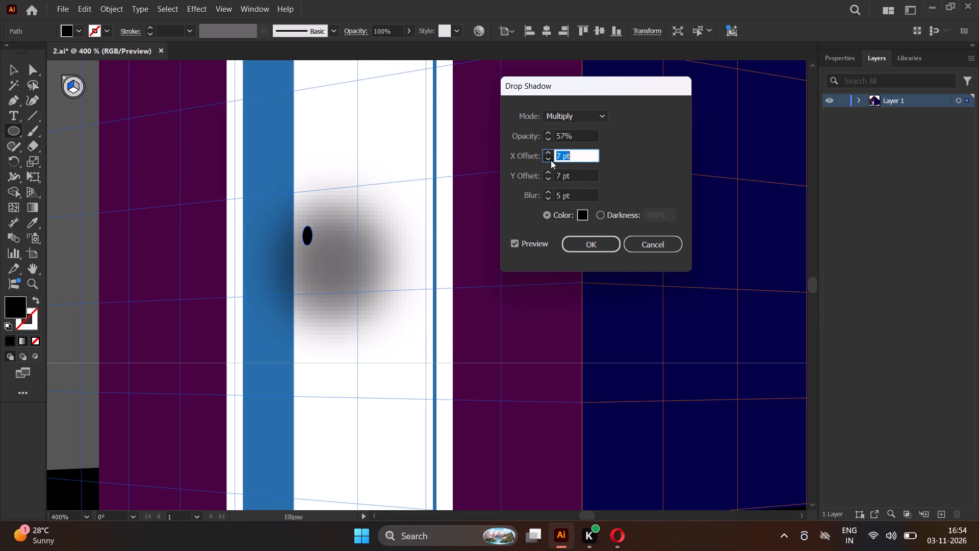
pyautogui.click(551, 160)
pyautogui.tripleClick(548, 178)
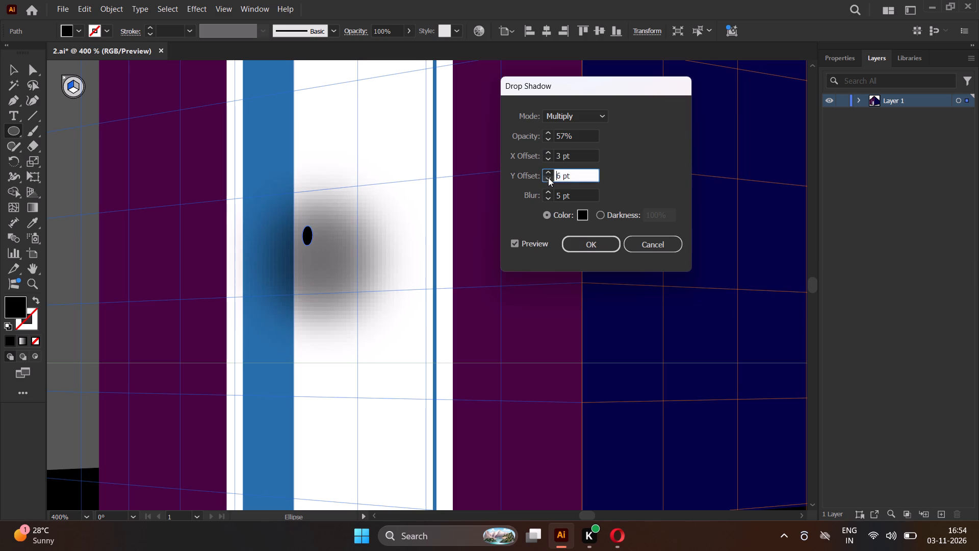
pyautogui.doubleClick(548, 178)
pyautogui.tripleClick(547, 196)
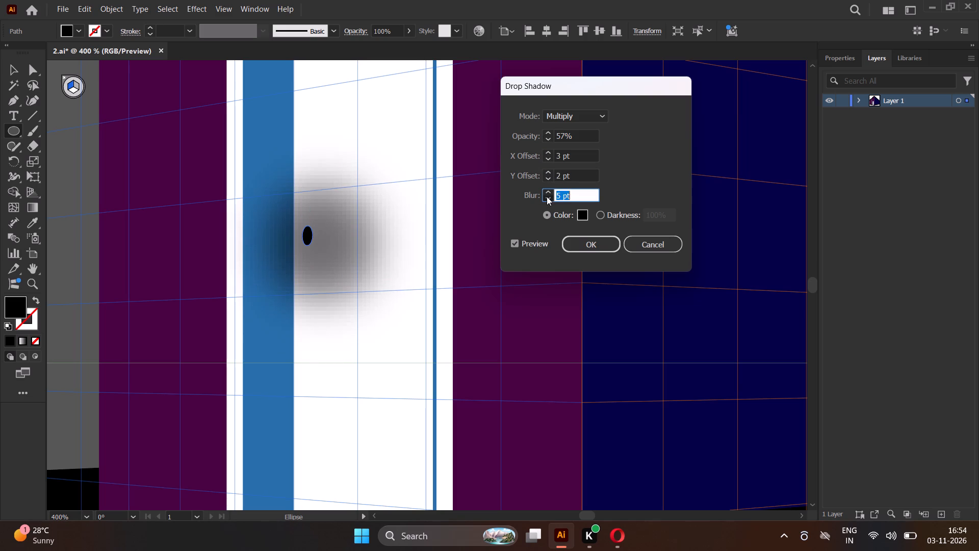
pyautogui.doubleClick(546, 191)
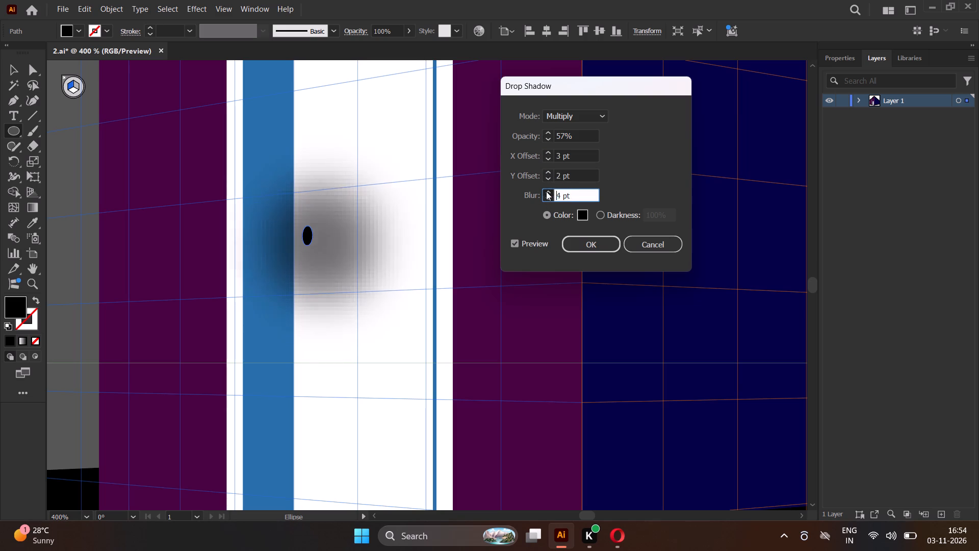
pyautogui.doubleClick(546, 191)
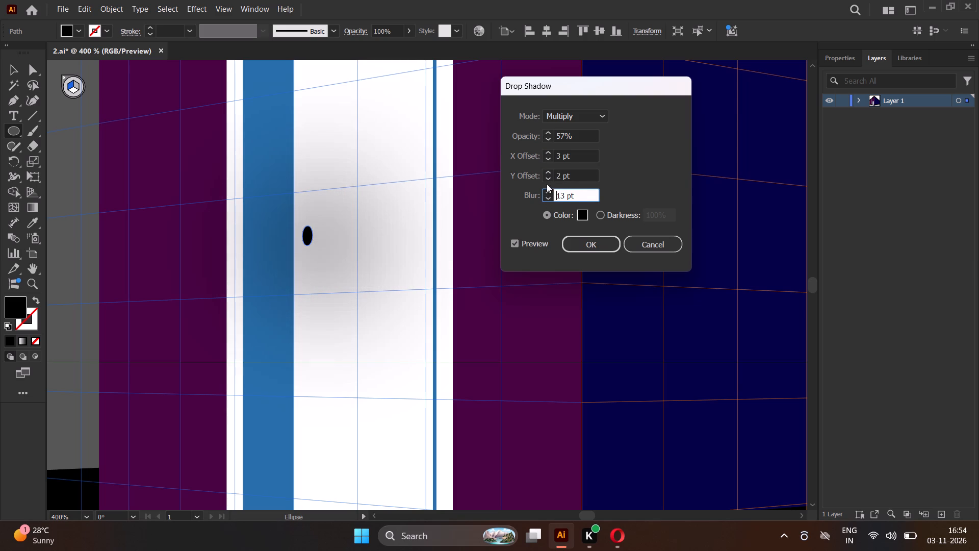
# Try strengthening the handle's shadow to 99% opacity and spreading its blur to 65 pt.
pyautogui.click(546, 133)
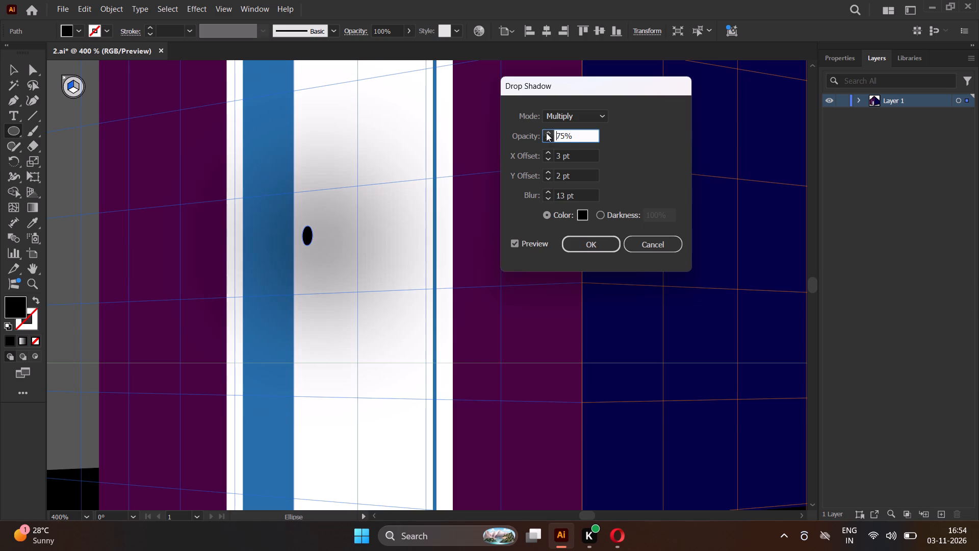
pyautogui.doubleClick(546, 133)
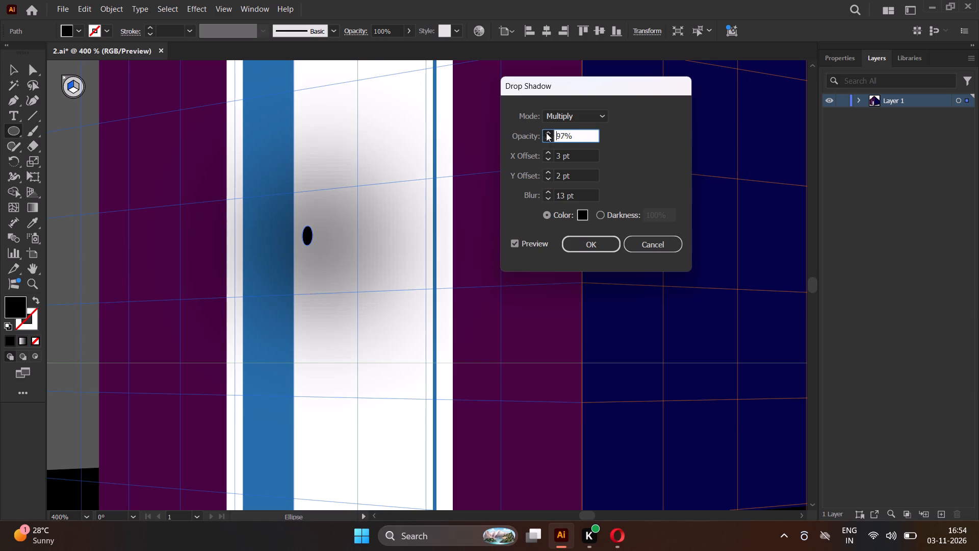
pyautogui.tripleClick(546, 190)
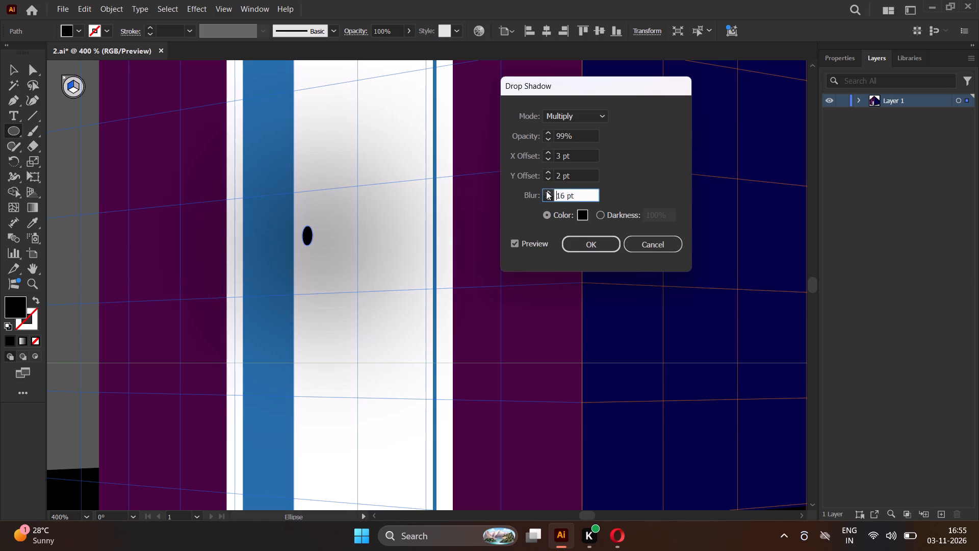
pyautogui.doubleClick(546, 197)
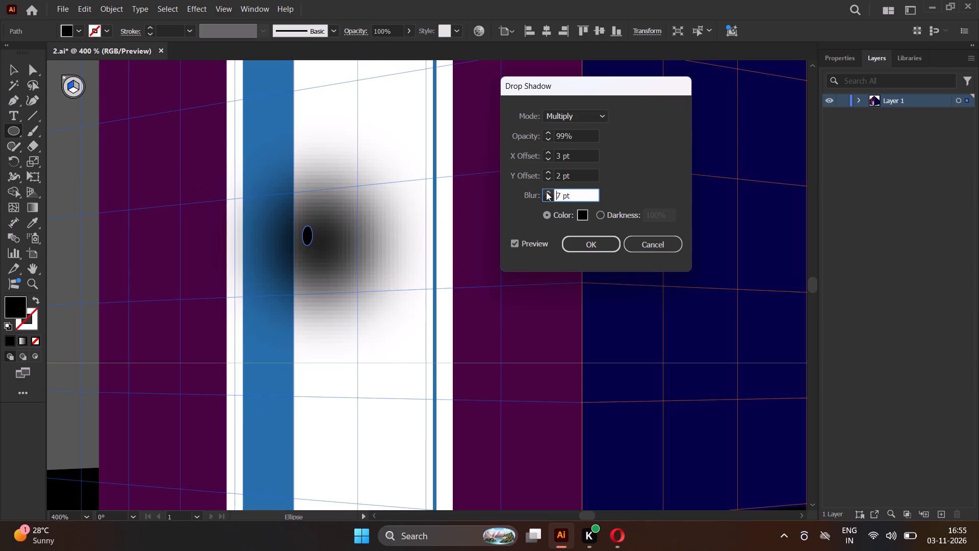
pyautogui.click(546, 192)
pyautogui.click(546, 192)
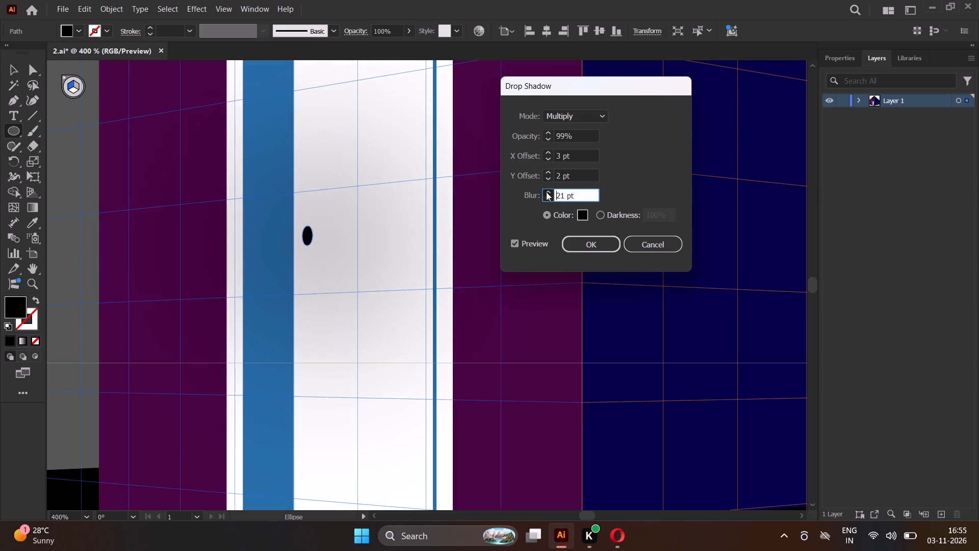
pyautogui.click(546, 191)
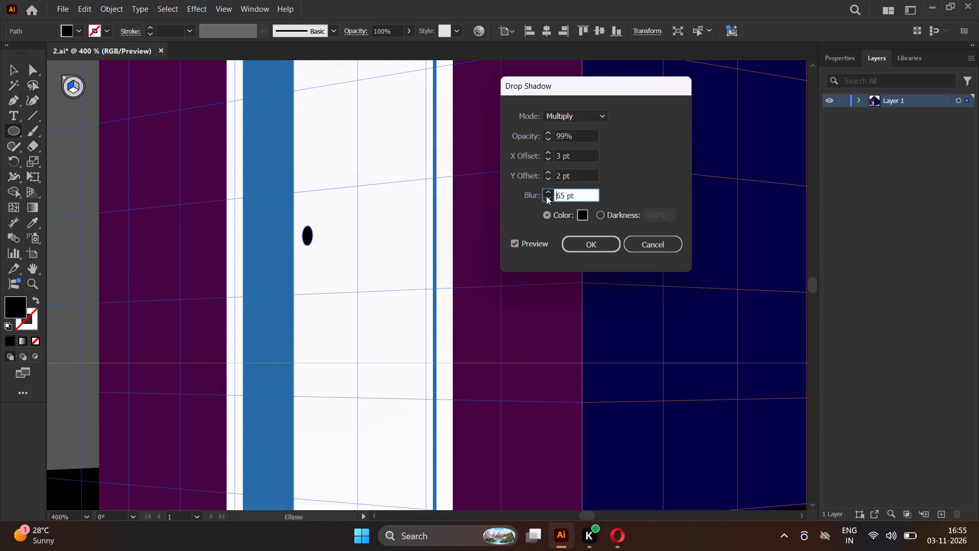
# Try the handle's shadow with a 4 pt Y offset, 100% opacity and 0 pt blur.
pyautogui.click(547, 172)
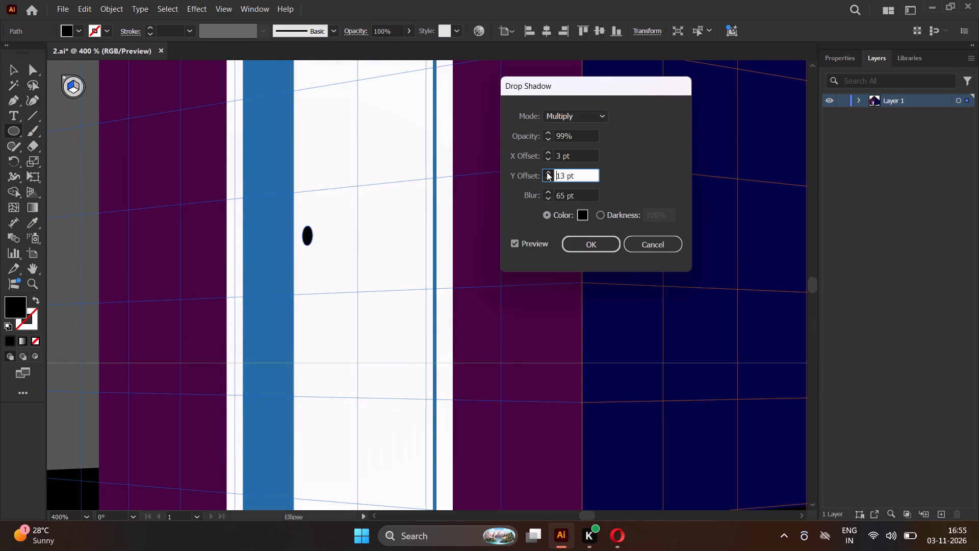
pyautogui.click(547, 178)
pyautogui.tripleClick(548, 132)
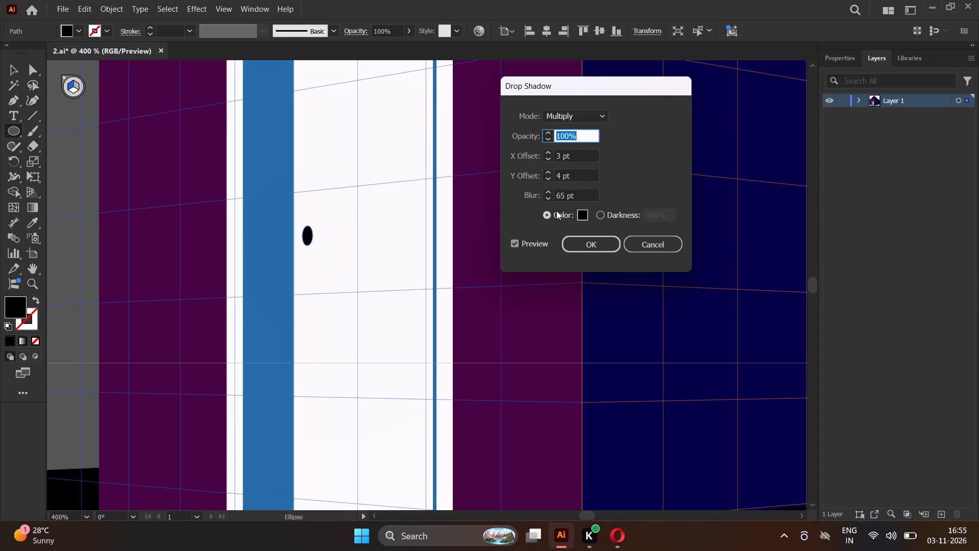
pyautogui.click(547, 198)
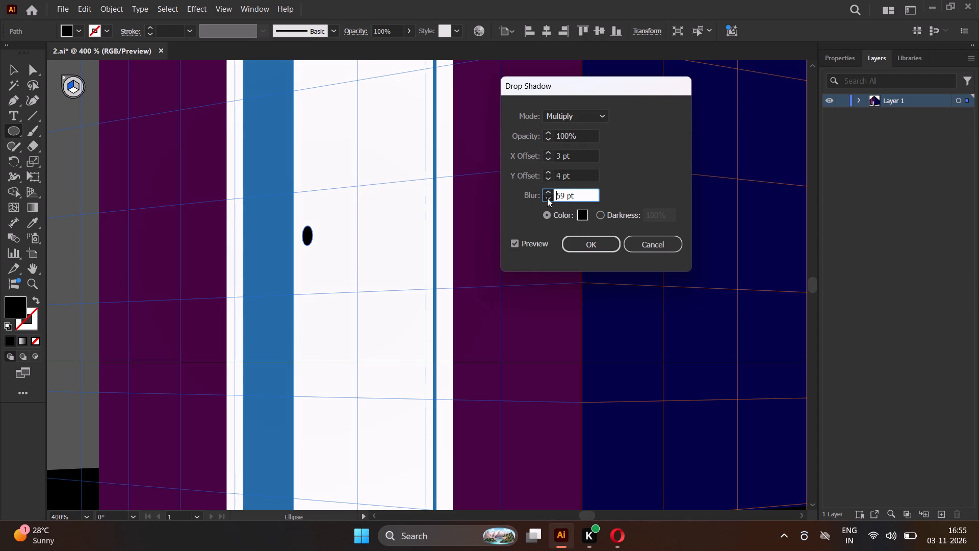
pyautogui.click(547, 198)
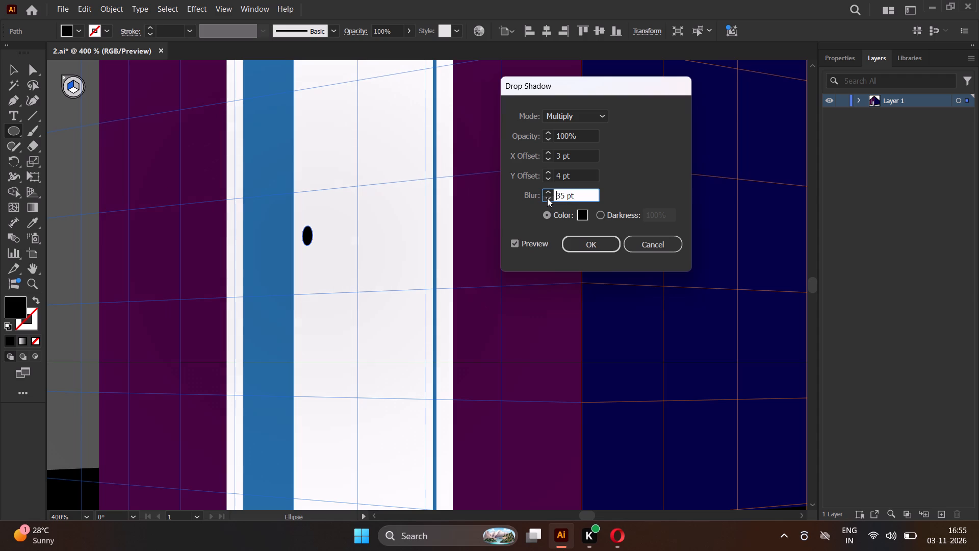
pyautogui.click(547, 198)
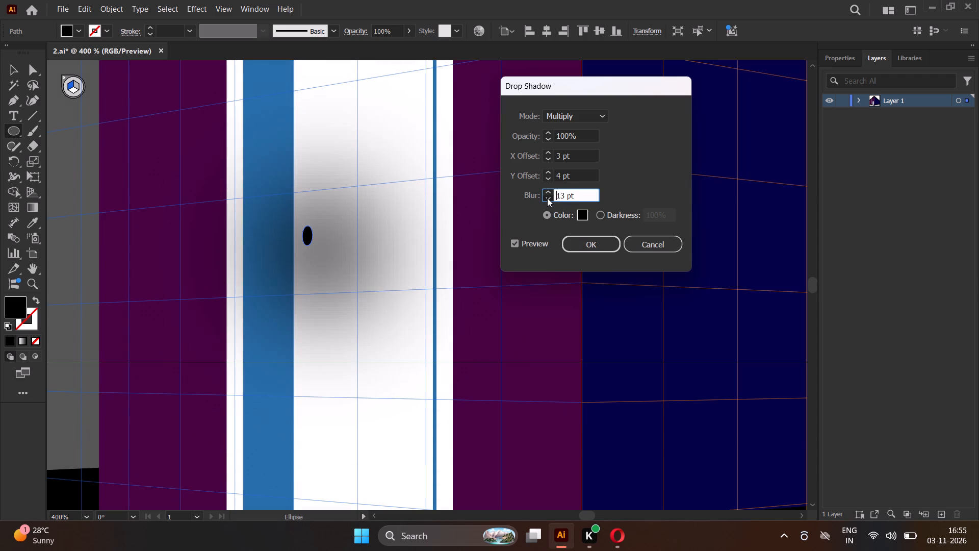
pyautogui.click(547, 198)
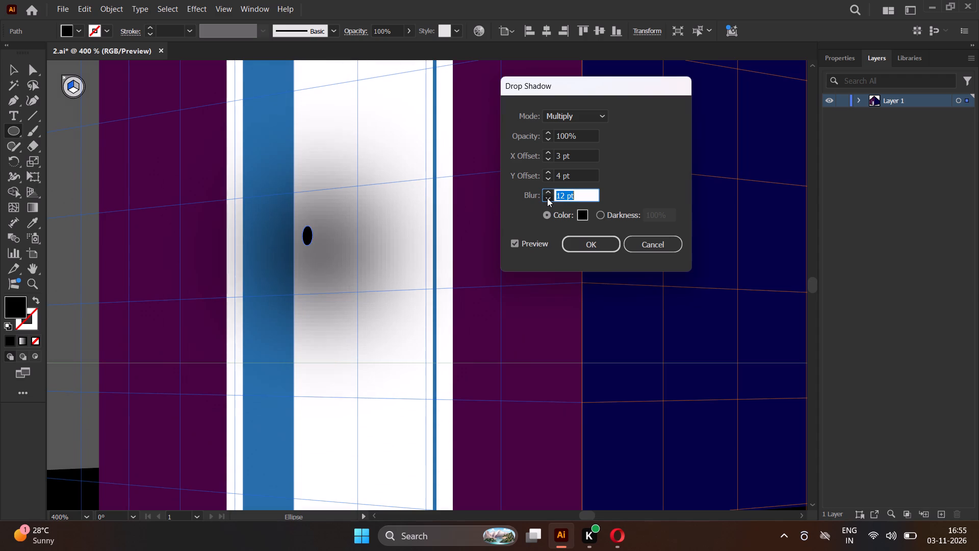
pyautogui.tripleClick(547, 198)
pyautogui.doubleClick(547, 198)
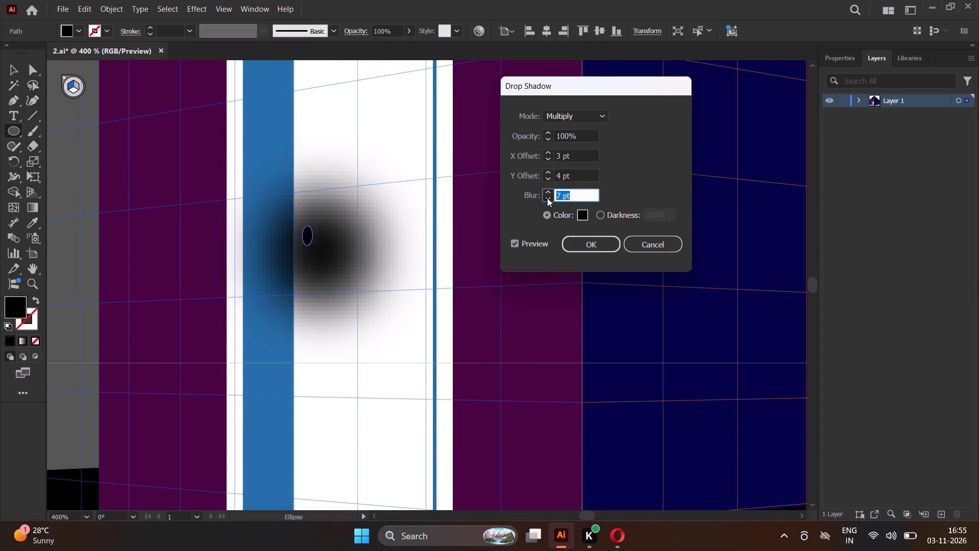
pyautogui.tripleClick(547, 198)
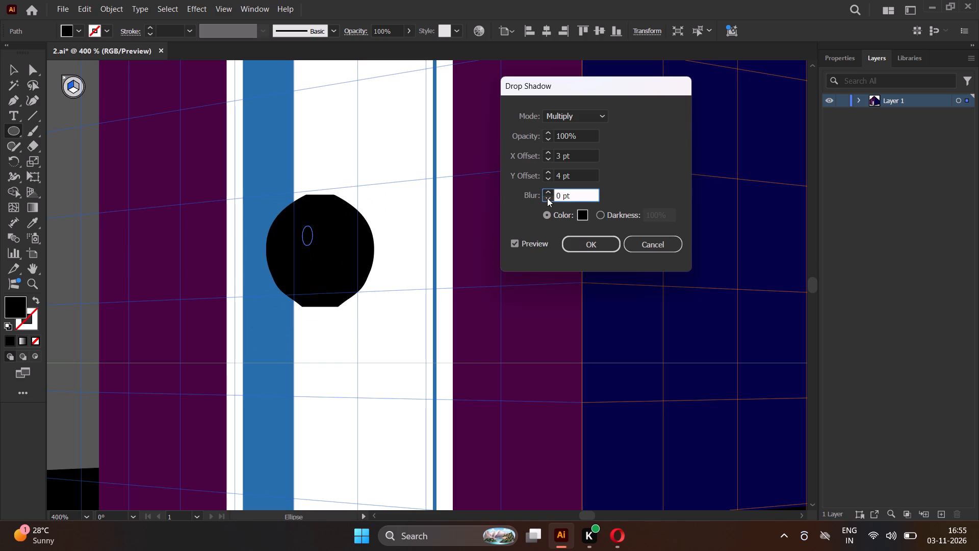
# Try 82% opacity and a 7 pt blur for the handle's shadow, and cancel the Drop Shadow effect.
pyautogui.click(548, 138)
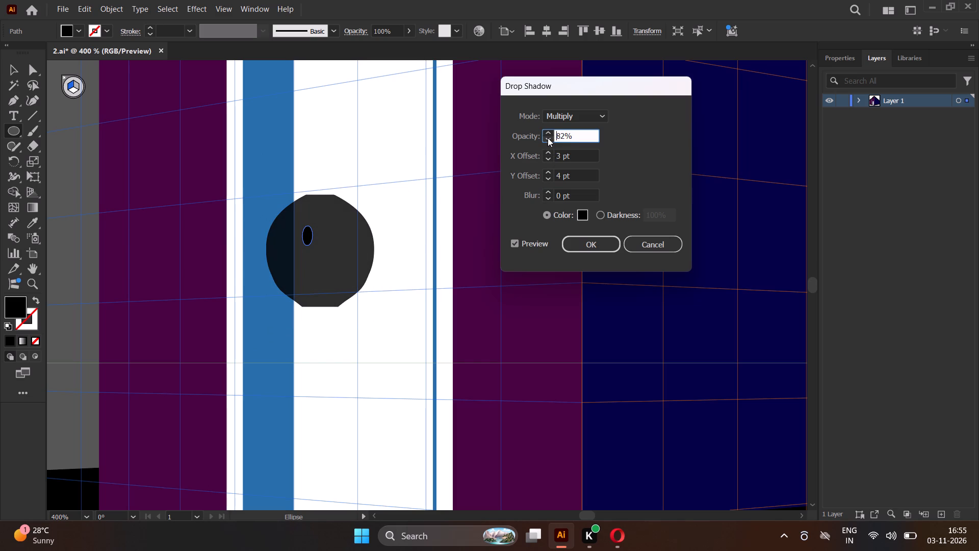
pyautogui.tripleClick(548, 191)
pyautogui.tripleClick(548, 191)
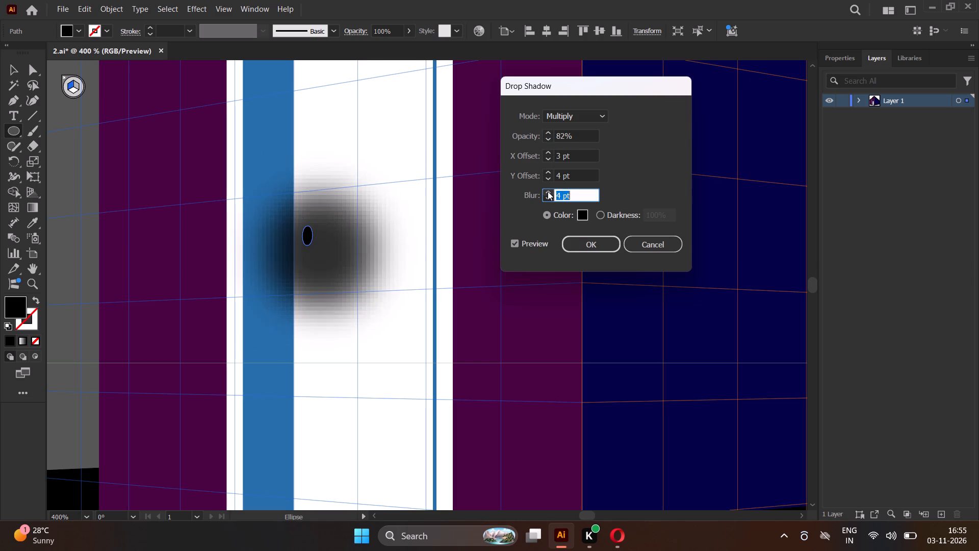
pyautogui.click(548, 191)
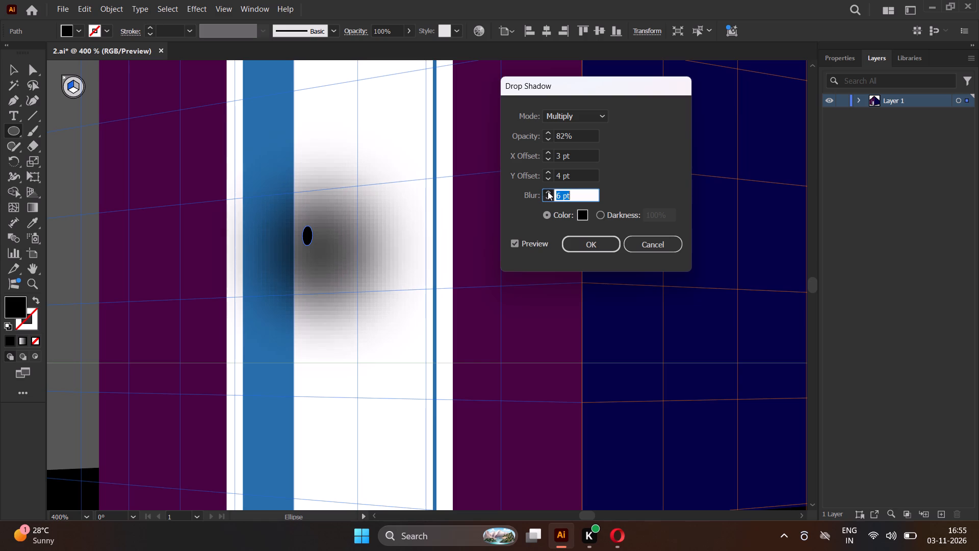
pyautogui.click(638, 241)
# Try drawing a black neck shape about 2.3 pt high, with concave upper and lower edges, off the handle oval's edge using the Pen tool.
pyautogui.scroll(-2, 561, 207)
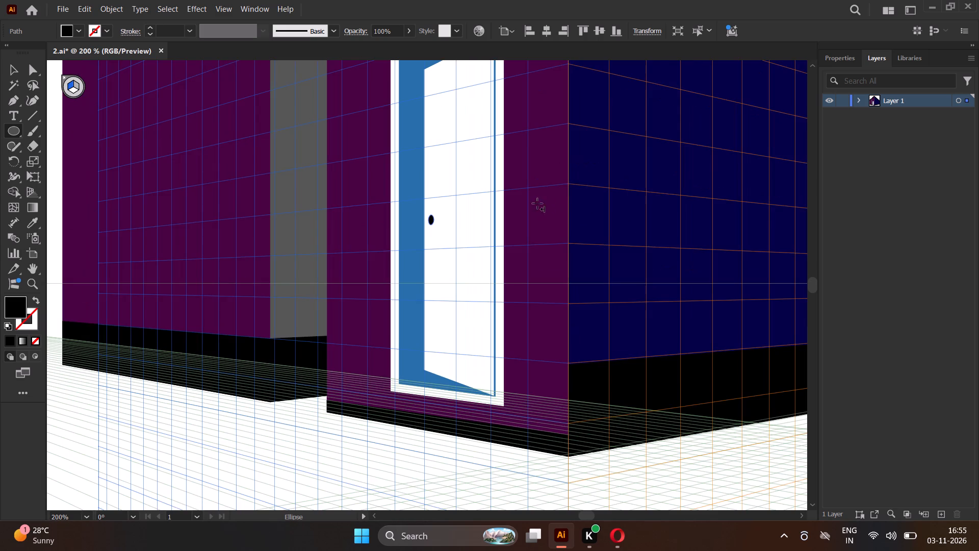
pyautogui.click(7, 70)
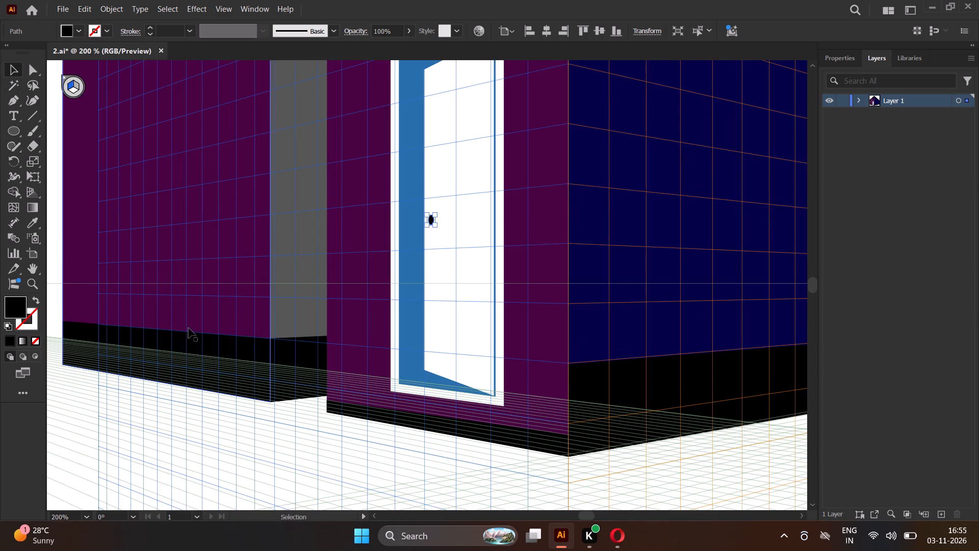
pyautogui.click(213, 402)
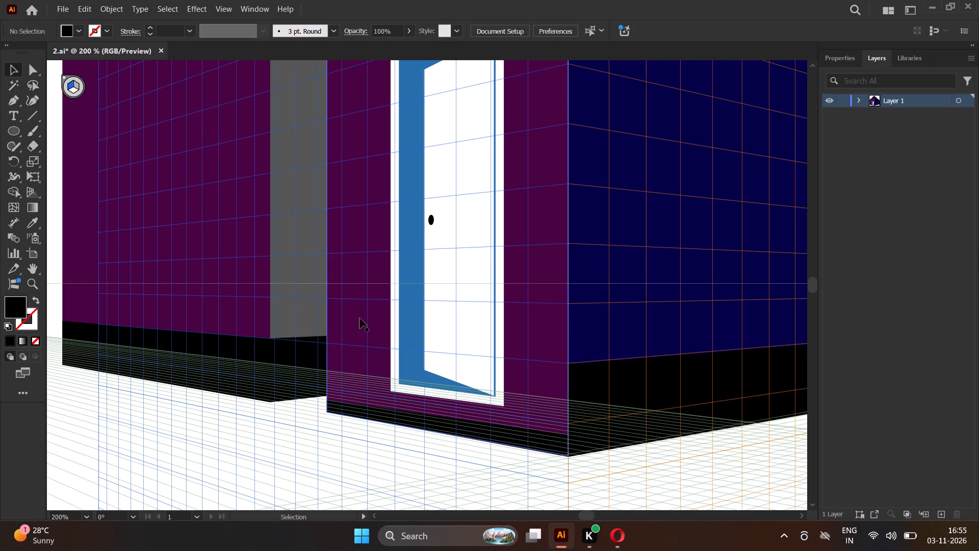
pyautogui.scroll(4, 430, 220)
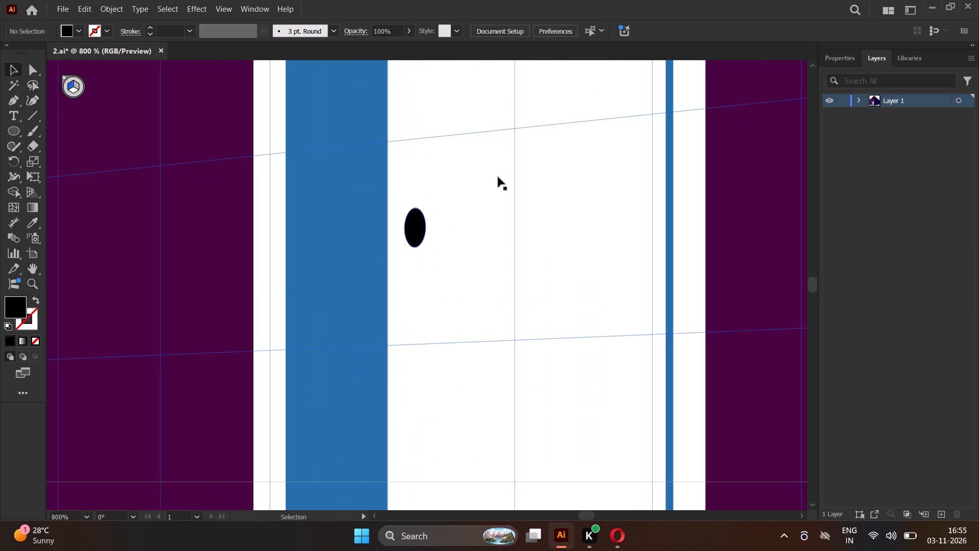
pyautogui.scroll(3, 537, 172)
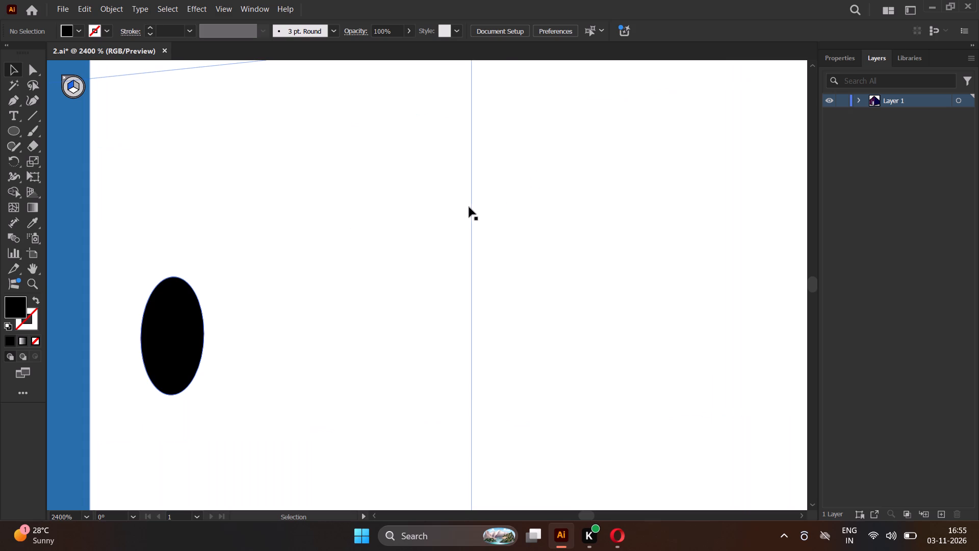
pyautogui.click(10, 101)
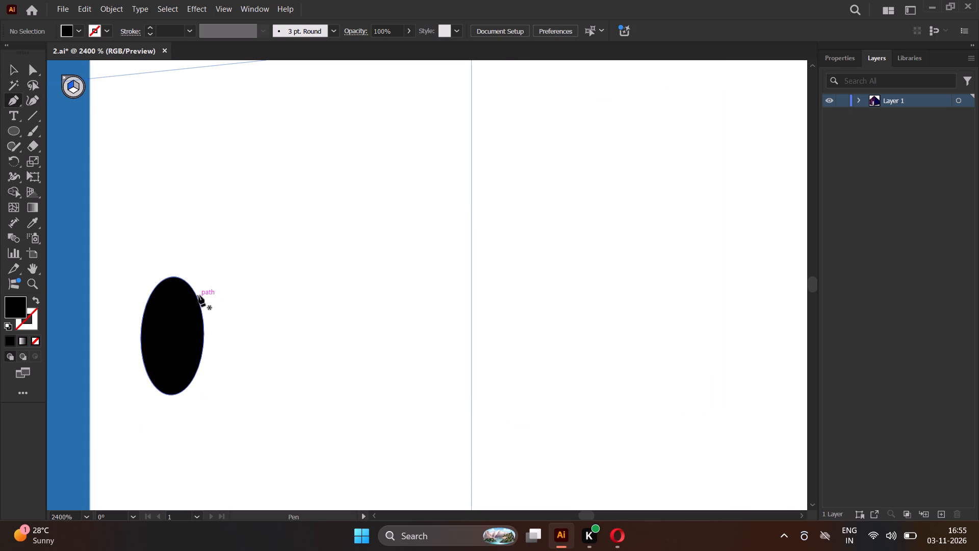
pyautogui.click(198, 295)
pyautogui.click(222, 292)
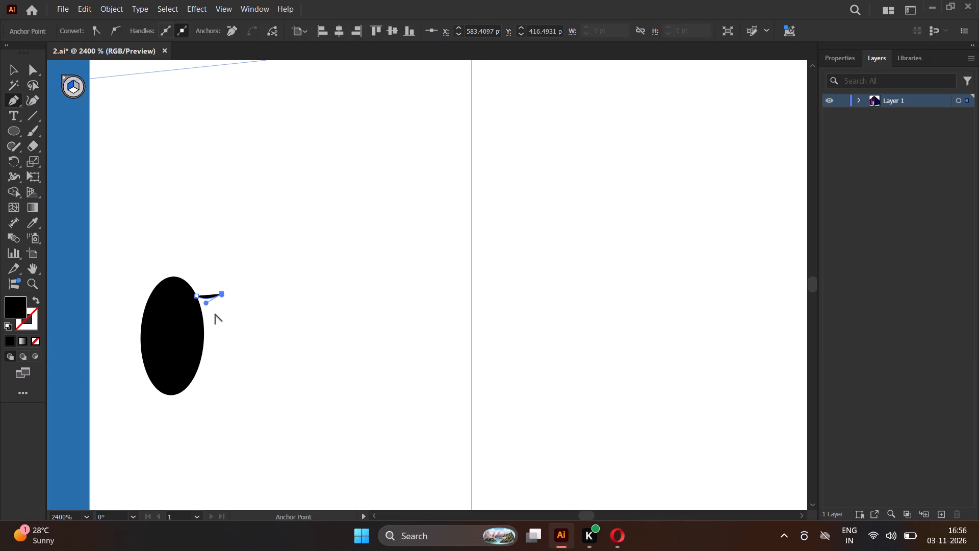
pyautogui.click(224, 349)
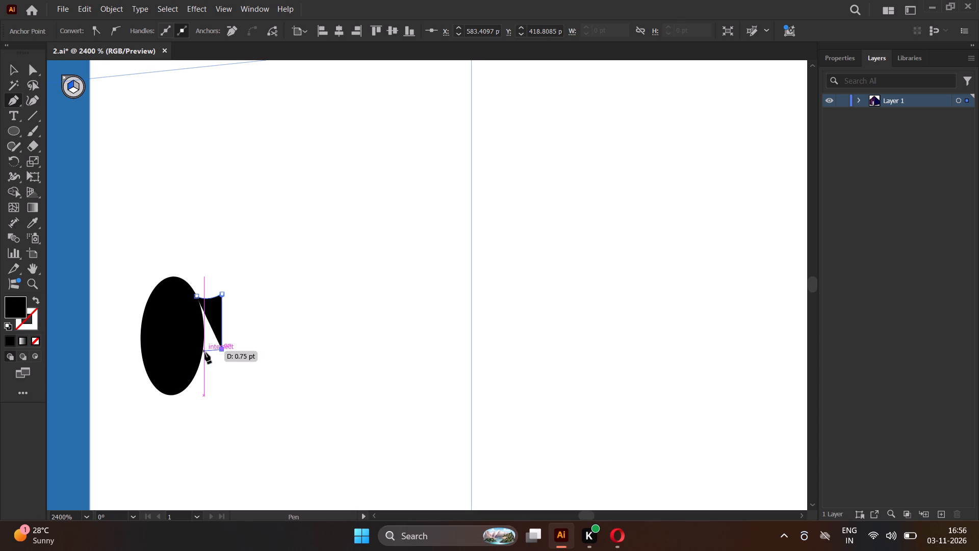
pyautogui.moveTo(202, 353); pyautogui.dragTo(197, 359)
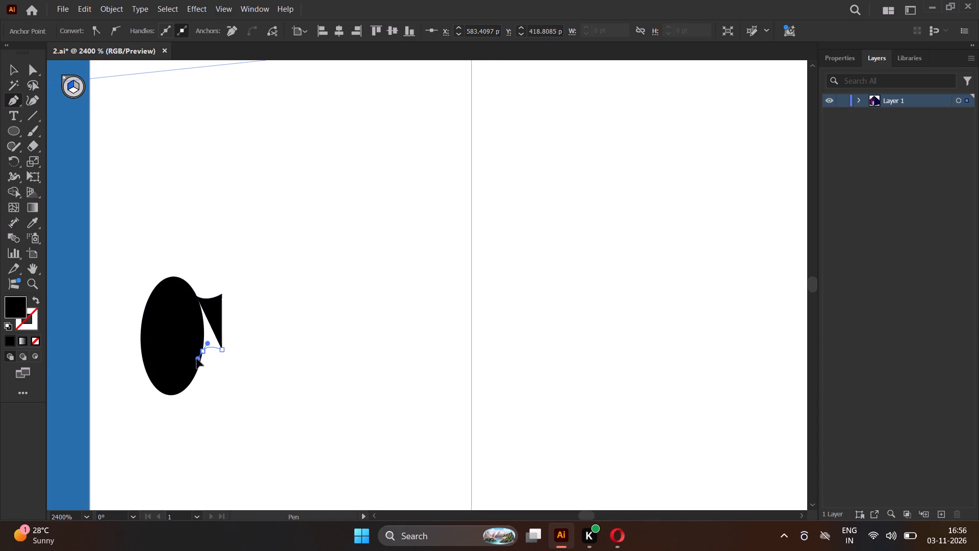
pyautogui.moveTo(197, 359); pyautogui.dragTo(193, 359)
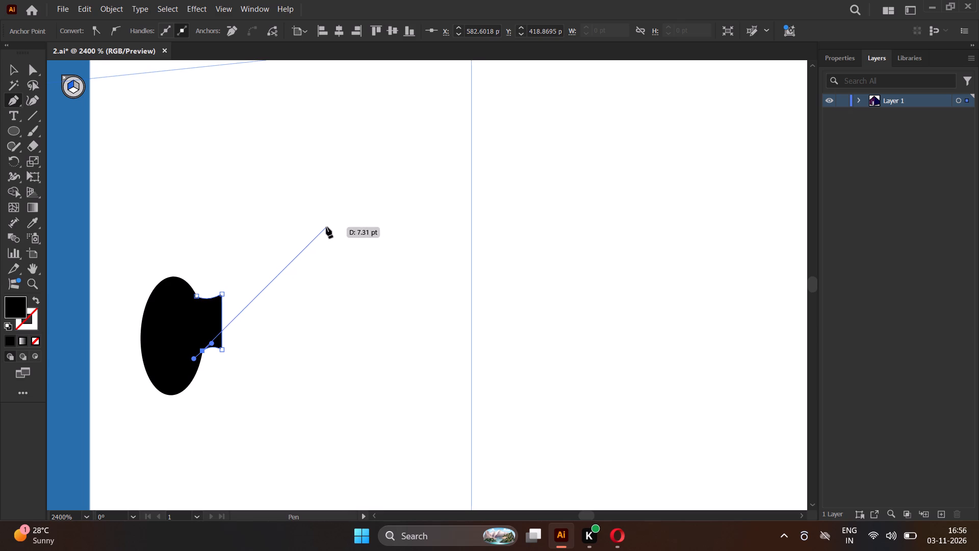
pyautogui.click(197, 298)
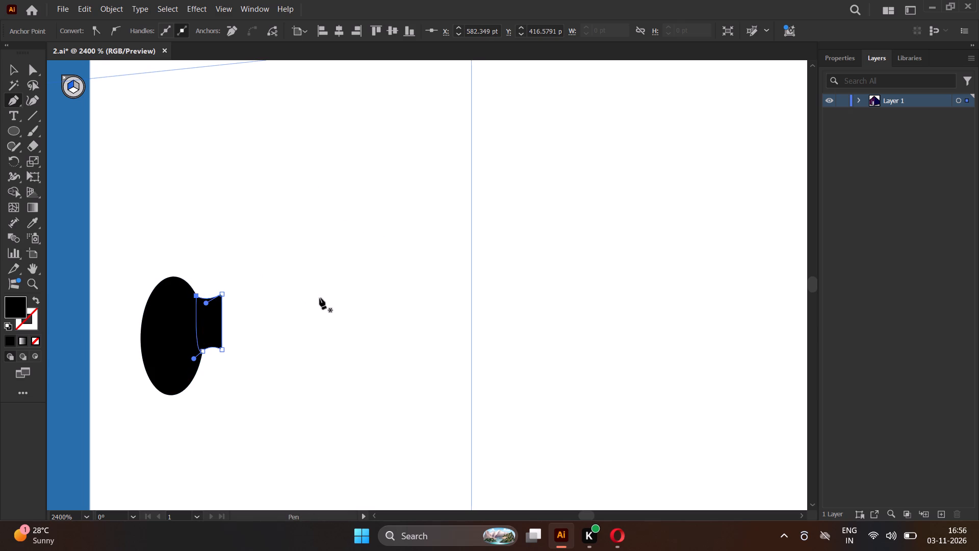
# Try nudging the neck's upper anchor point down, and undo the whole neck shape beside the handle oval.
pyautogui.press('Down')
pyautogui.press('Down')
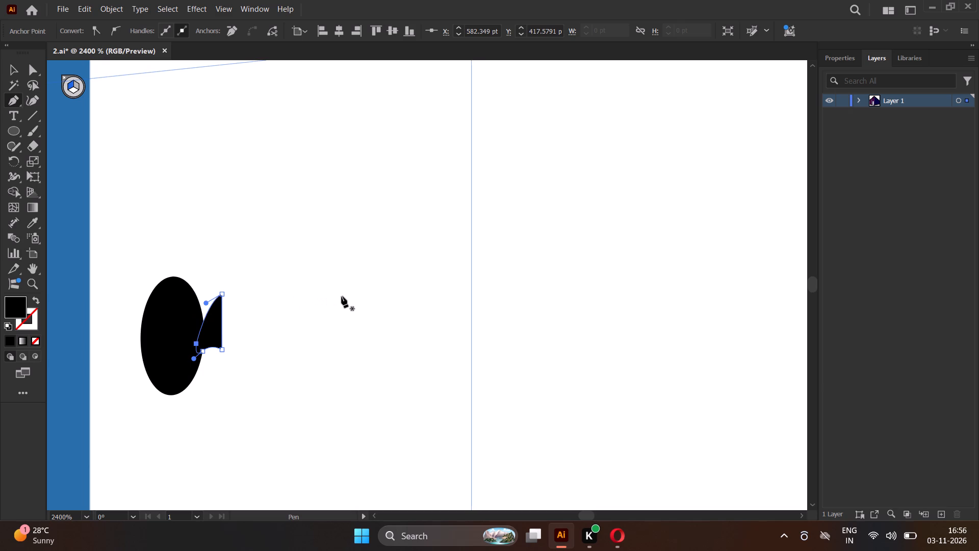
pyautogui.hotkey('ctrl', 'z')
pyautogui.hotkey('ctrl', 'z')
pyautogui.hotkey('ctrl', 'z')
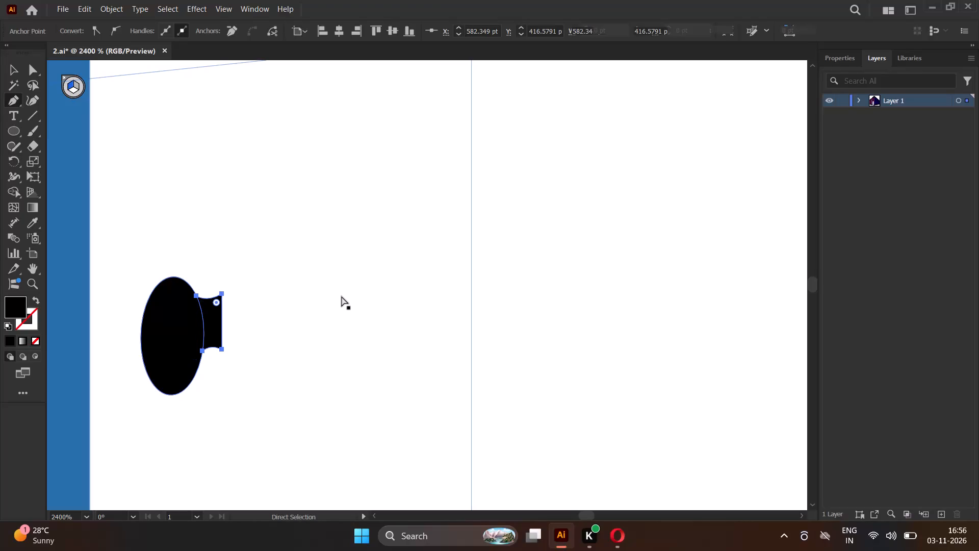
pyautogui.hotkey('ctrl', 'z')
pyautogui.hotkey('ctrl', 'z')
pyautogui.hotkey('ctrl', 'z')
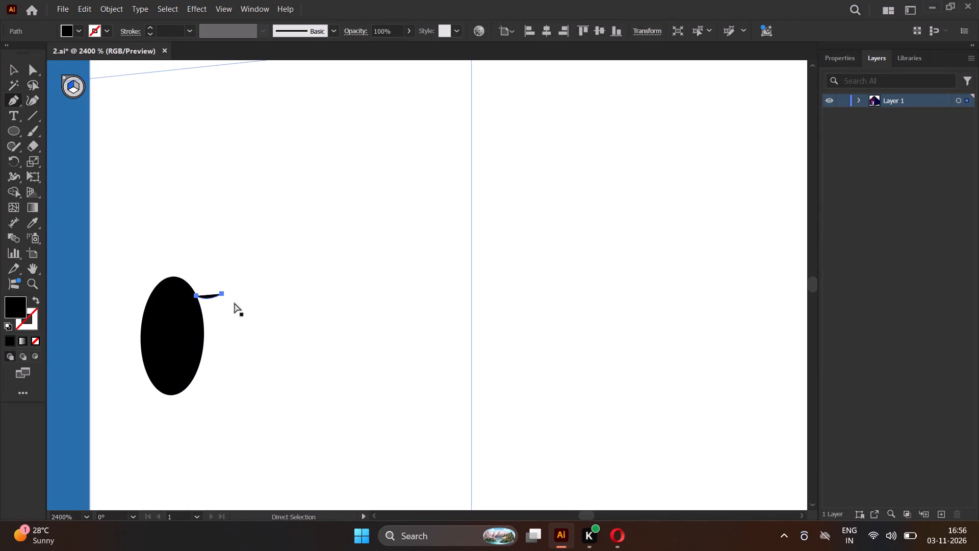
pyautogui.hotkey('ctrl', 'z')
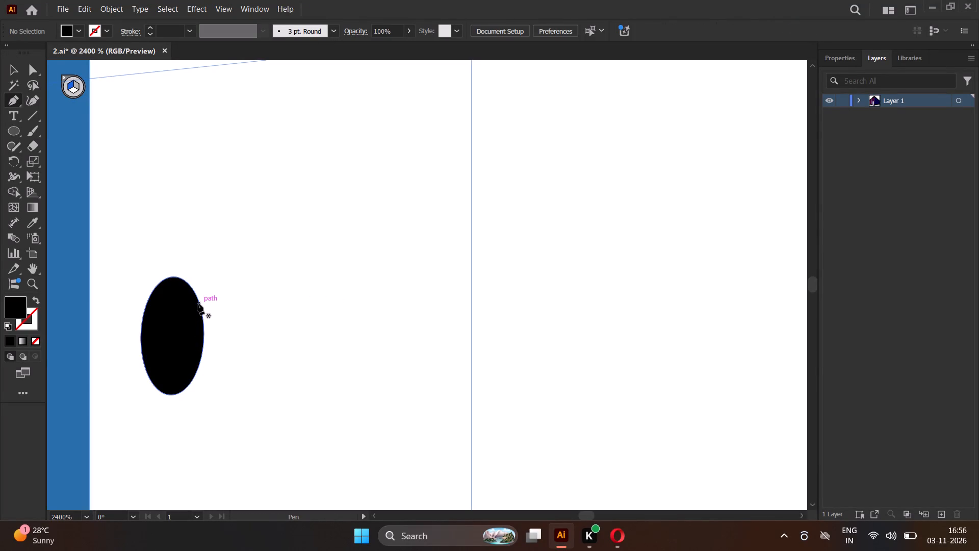
# Draw a smaller closed neck with concave upper and lower edges, about 1 pt wide and 1.7 pt high, off the handle oval with the Pen tool.
pyautogui.click(200, 308)
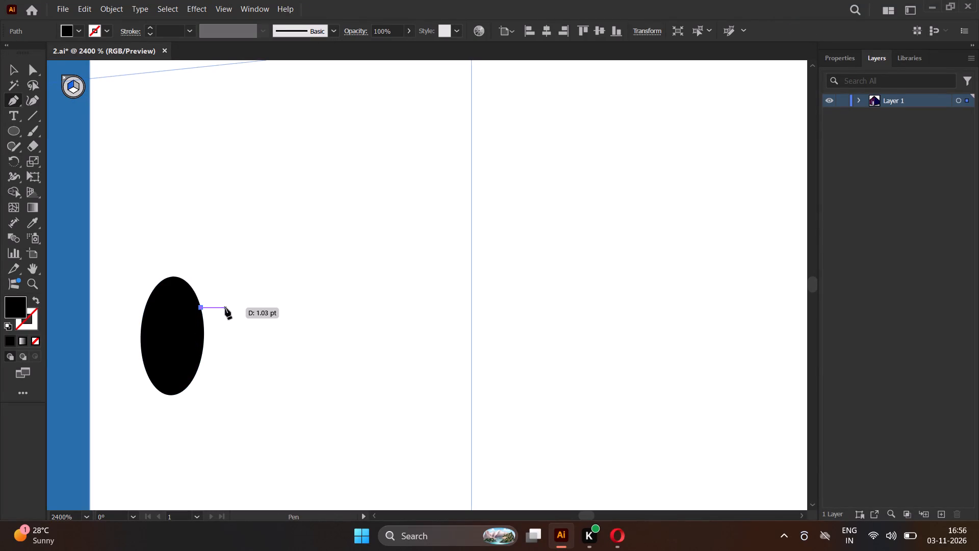
pyautogui.click(225, 308)
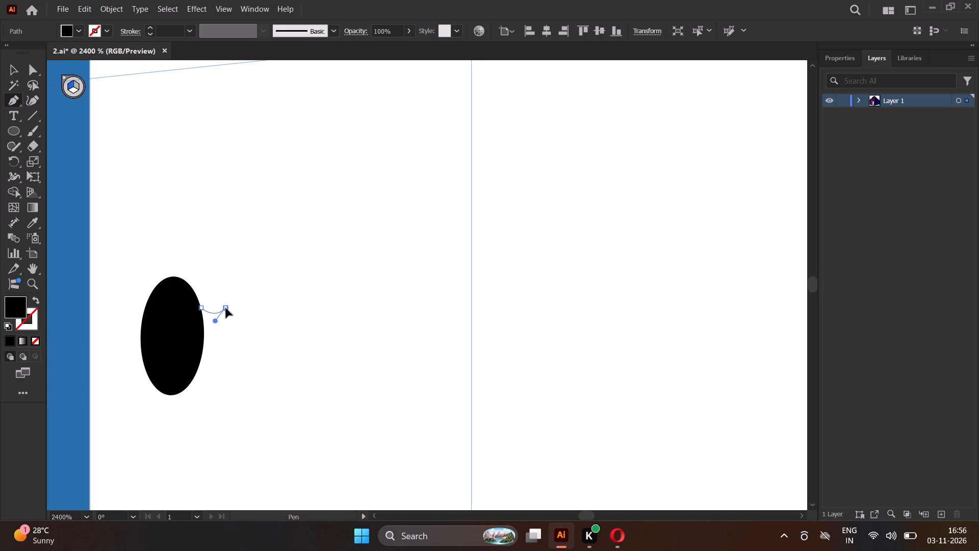
pyautogui.click(225, 347)
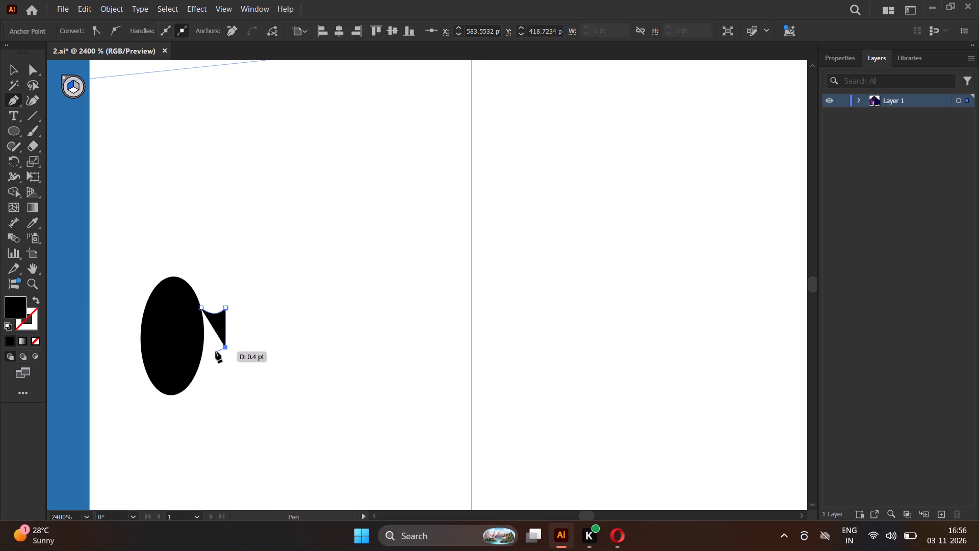
pyautogui.moveTo(204, 347); pyautogui.dragTo(196, 353)
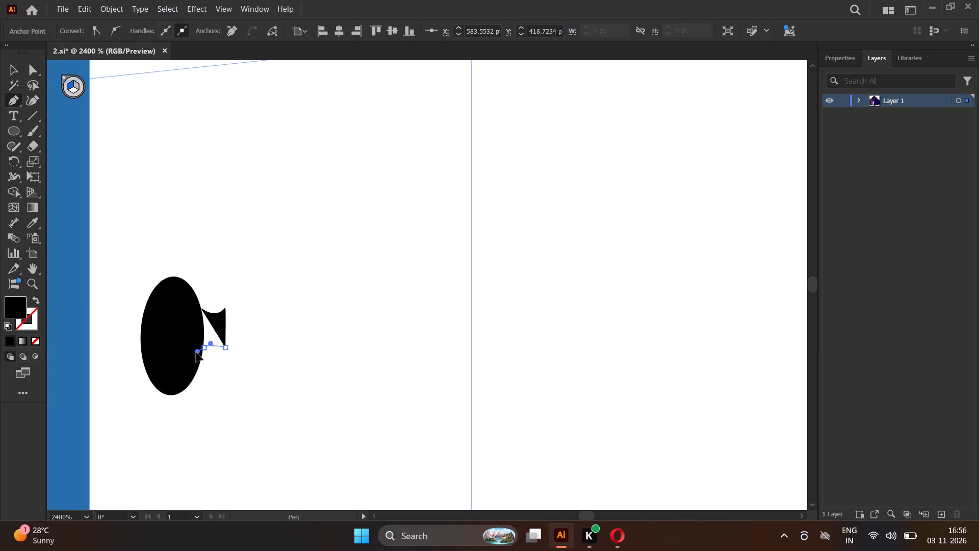
pyautogui.moveTo(196, 353); pyautogui.dragTo(193, 357)
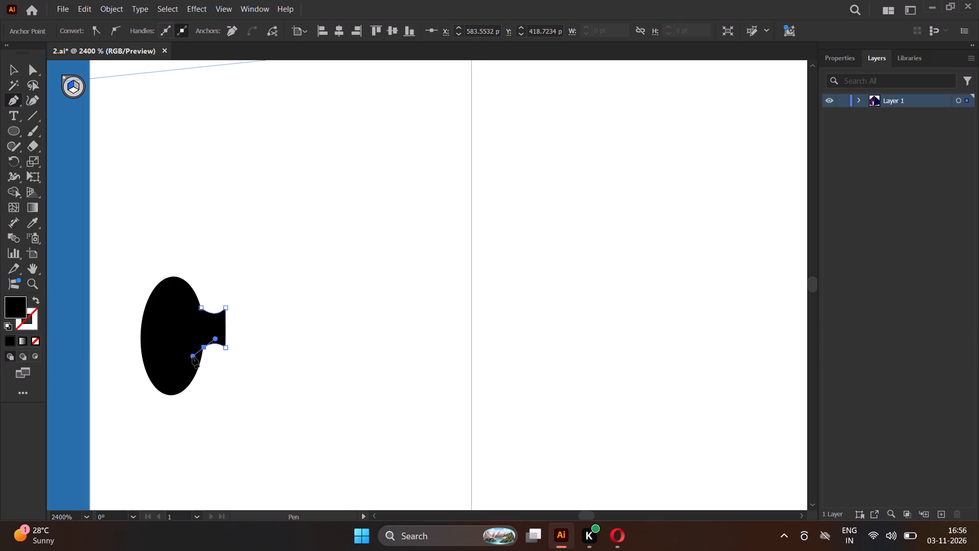
pyautogui.keyDown('alt'); pyautogui.moveTo(193, 355); pyautogui.dragTo(205, 343); pyautogui.keyUp('alt')
pyautogui.keyDown('alt'); pyautogui.moveTo(205, 343); pyautogui.dragTo(204, 345); pyautogui.keyUp('alt')
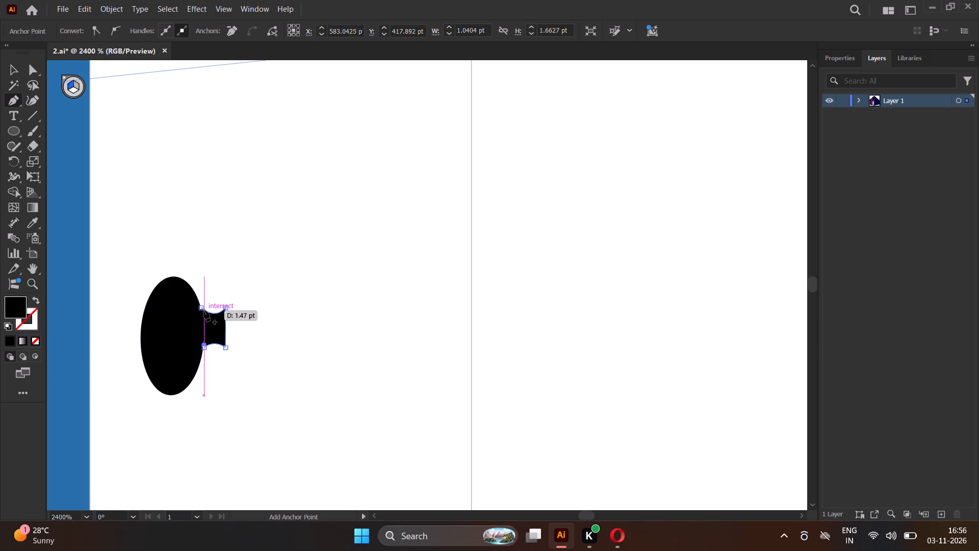
pyautogui.click(201, 308)
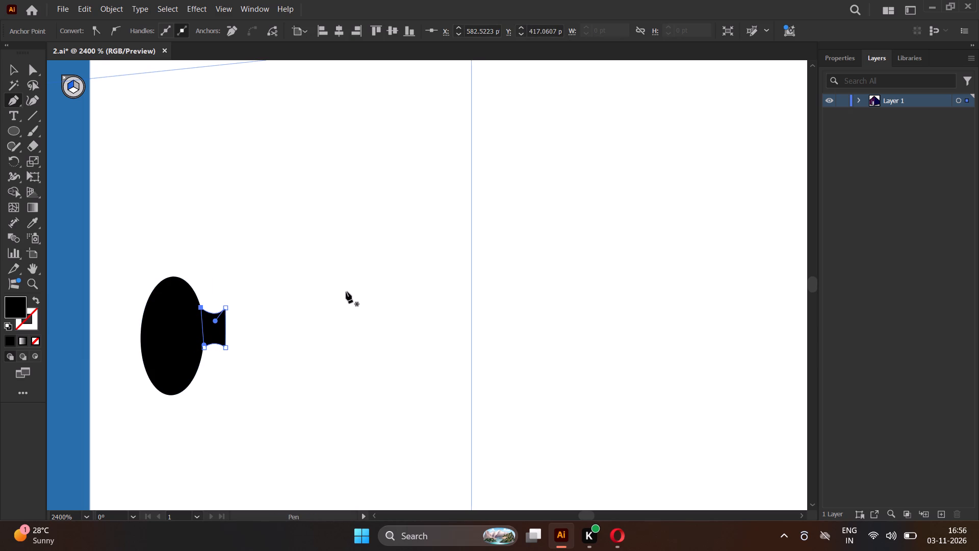
pyautogui.click(10, 68)
pyautogui.click(248, 184)
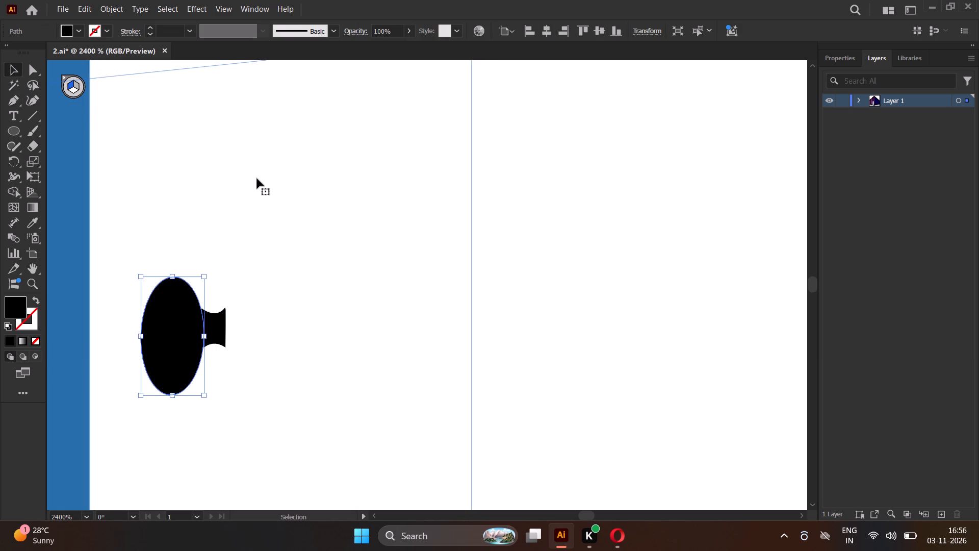
# Move the neck shape slightly down and inward so that it overlaps the handle oval at its mid-height.
pyautogui.scroll(-1, 257, 179)
pyautogui.click(301, 282)
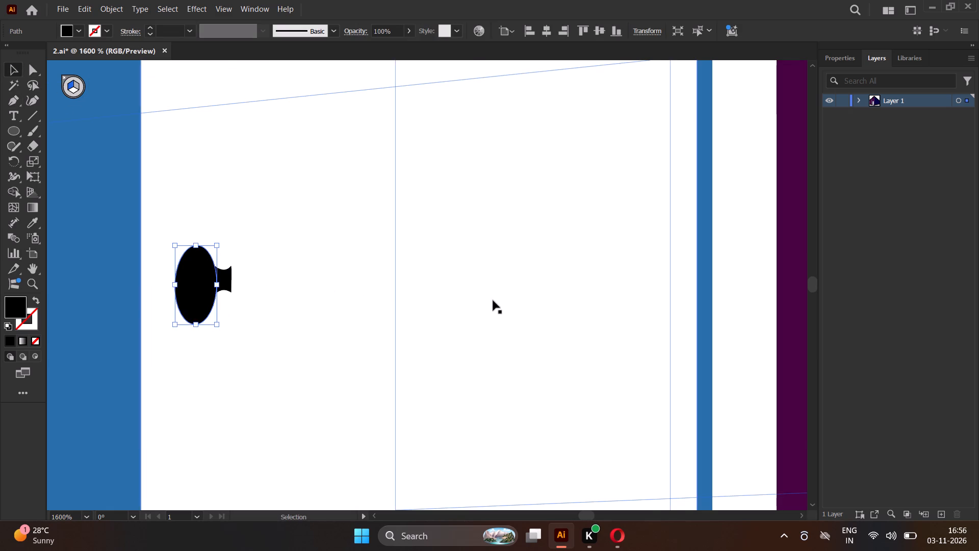
pyautogui.scroll(-1, 497, 300)
pyautogui.click(530, 315)
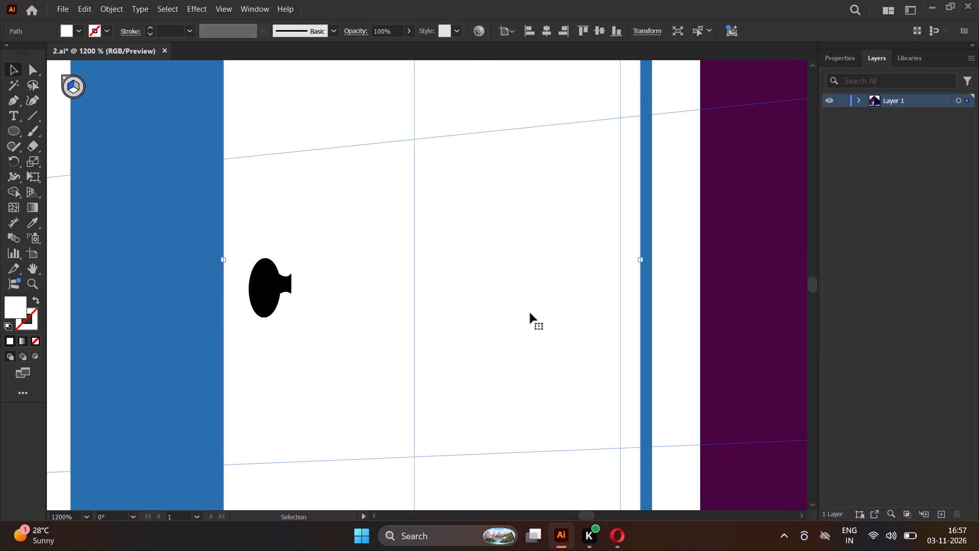
pyautogui.scroll(4, 287, 280)
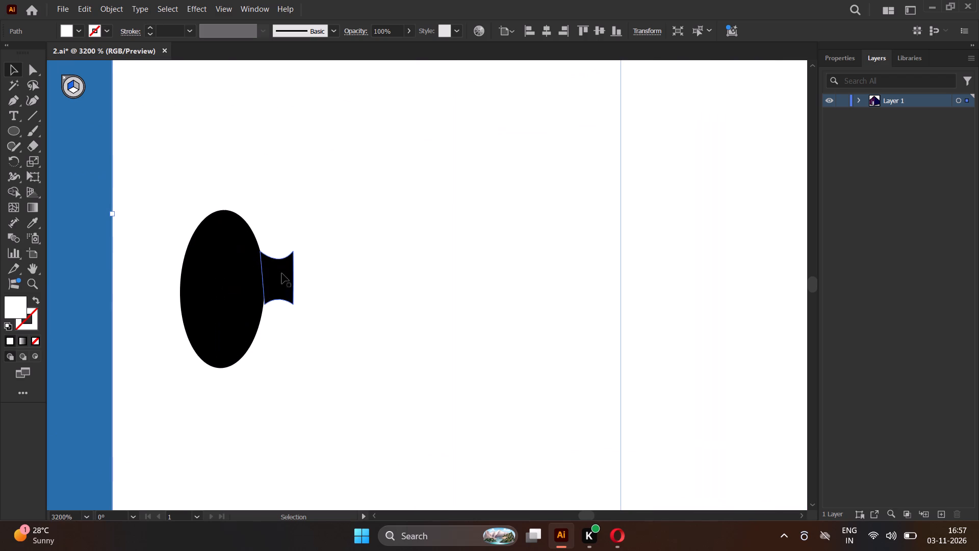
pyautogui.click(282, 273)
pyautogui.moveTo(279, 272); pyautogui.dragTo(274, 282)
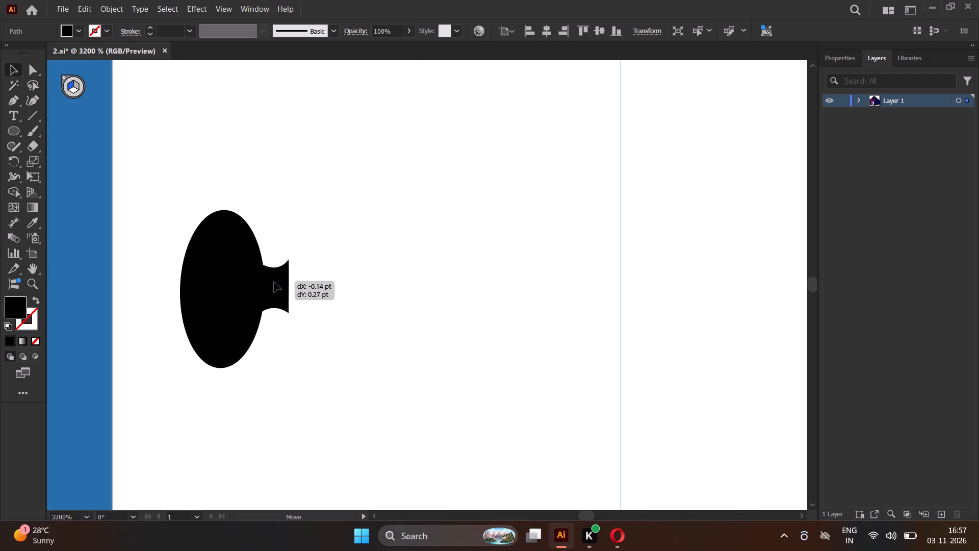
pyautogui.moveTo(274, 282); pyautogui.dragTo(271, 288)
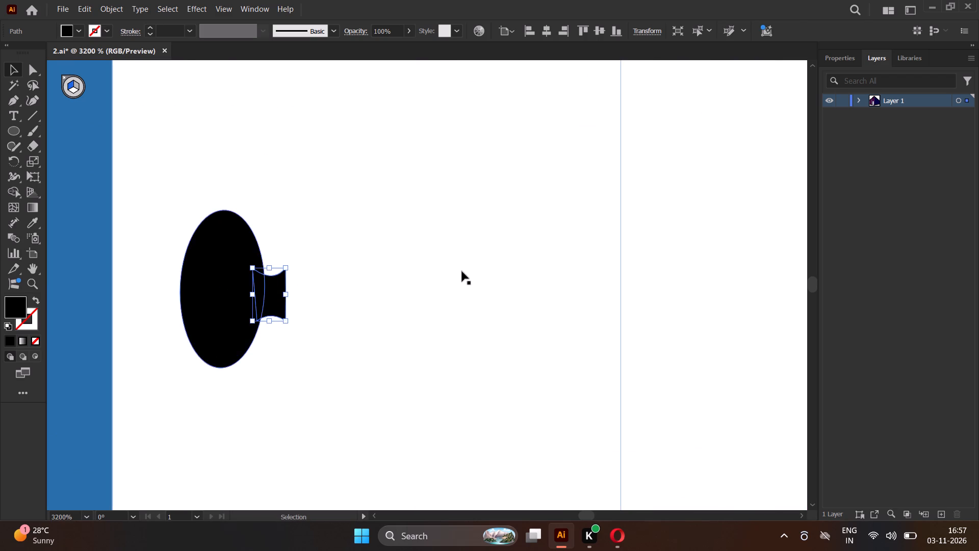
pyautogui.scroll(-2, 458, 271)
pyautogui.click(495, 291)
pyautogui.click(711, 276)
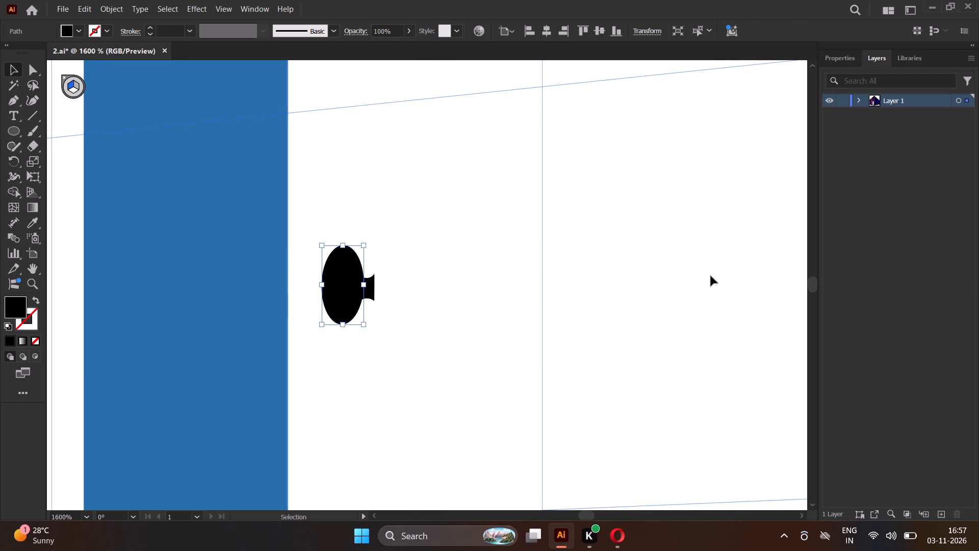
# Check how the door handle looks against the whole door and building.
pyautogui.scroll(-2, 711, 276)
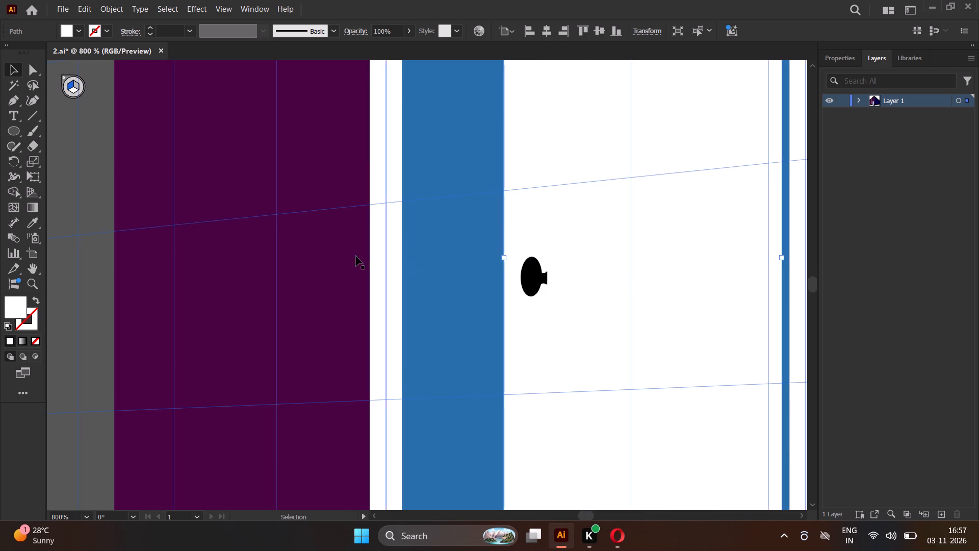
pyautogui.scroll(-3, 307, 255)
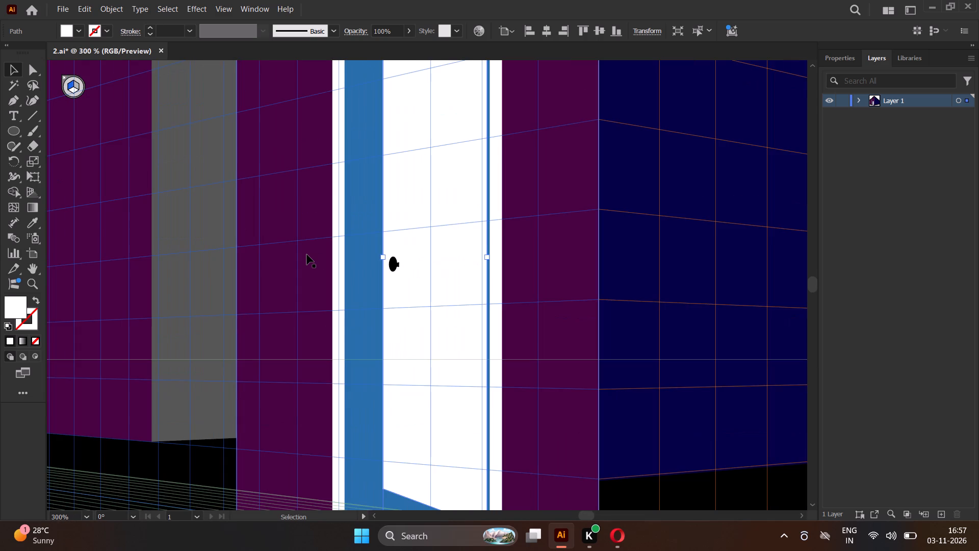
pyautogui.scroll(-1, 310, 259)
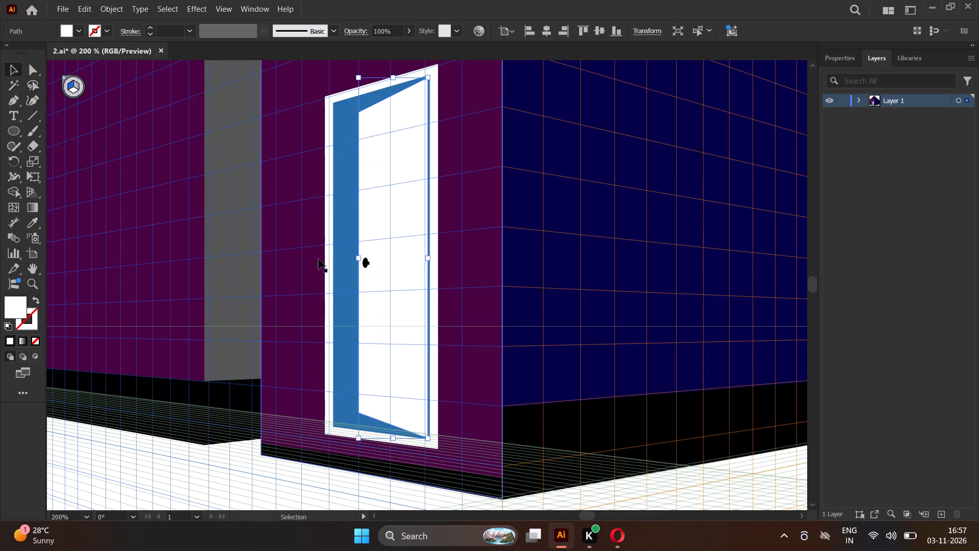
pyautogui.scroll(-1, 591, 271)
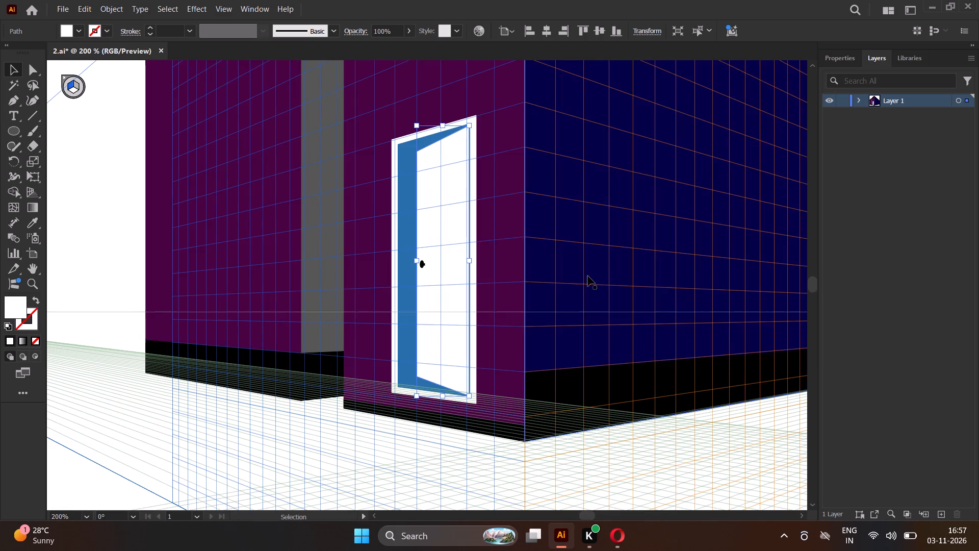
pyautogui.scroll(-1, 310, 332)
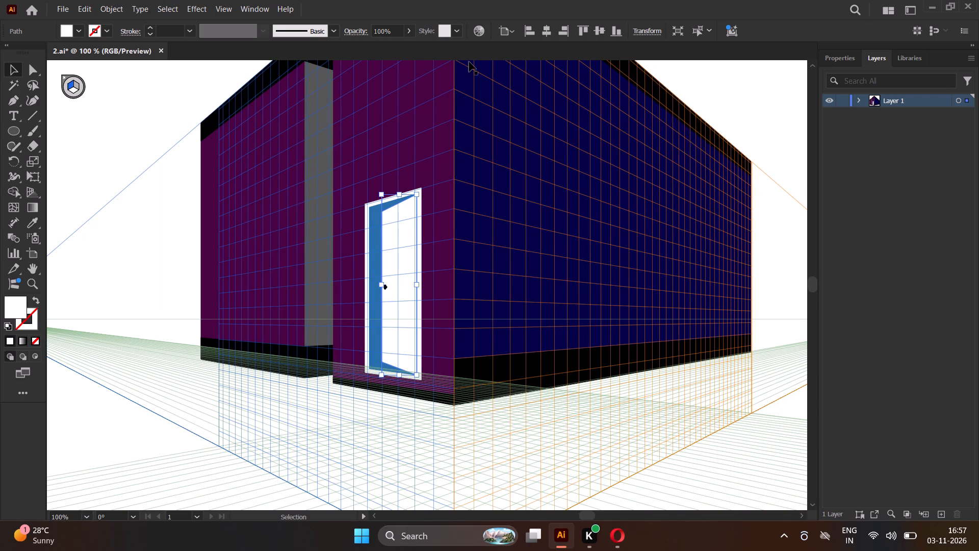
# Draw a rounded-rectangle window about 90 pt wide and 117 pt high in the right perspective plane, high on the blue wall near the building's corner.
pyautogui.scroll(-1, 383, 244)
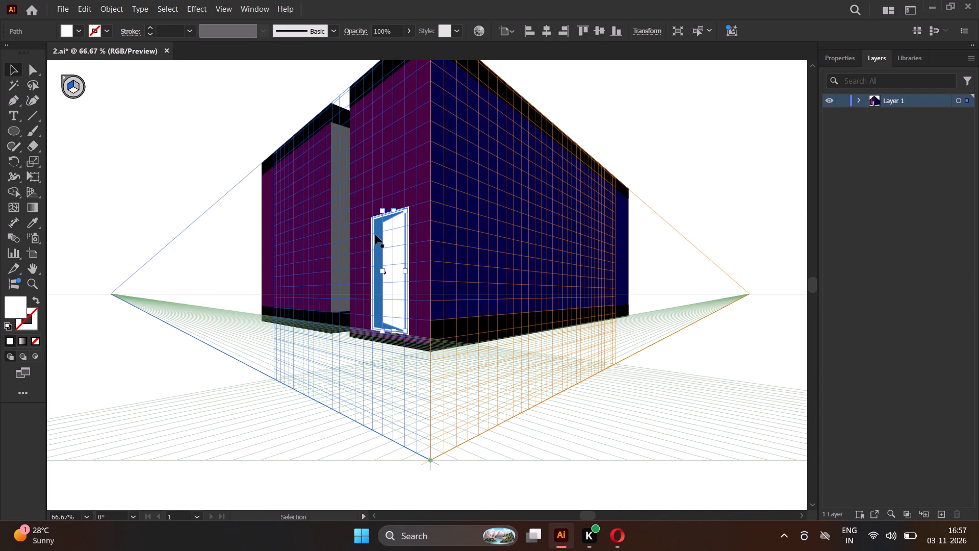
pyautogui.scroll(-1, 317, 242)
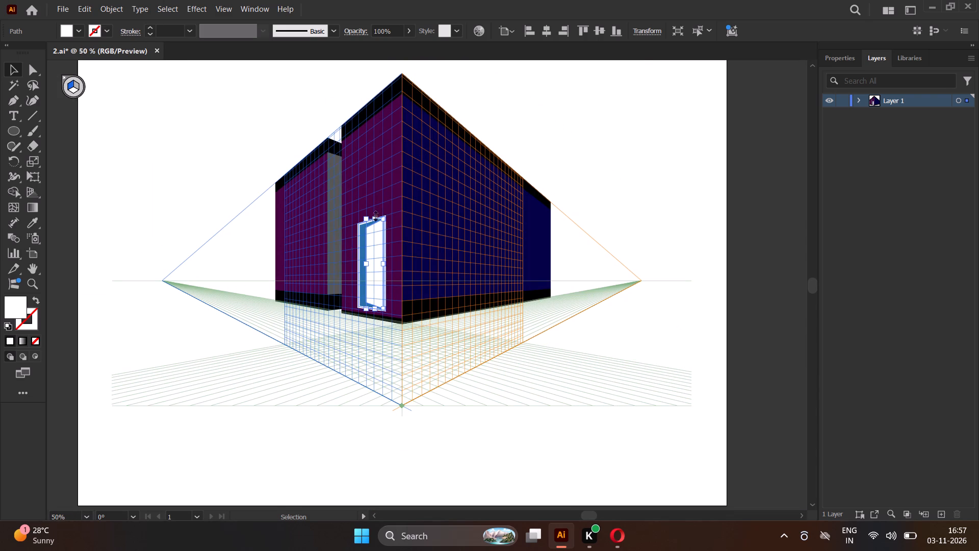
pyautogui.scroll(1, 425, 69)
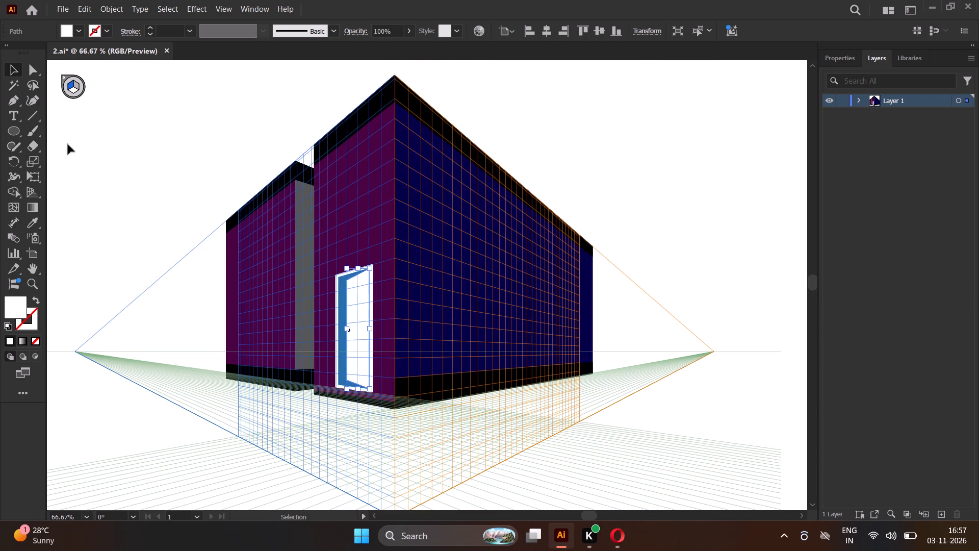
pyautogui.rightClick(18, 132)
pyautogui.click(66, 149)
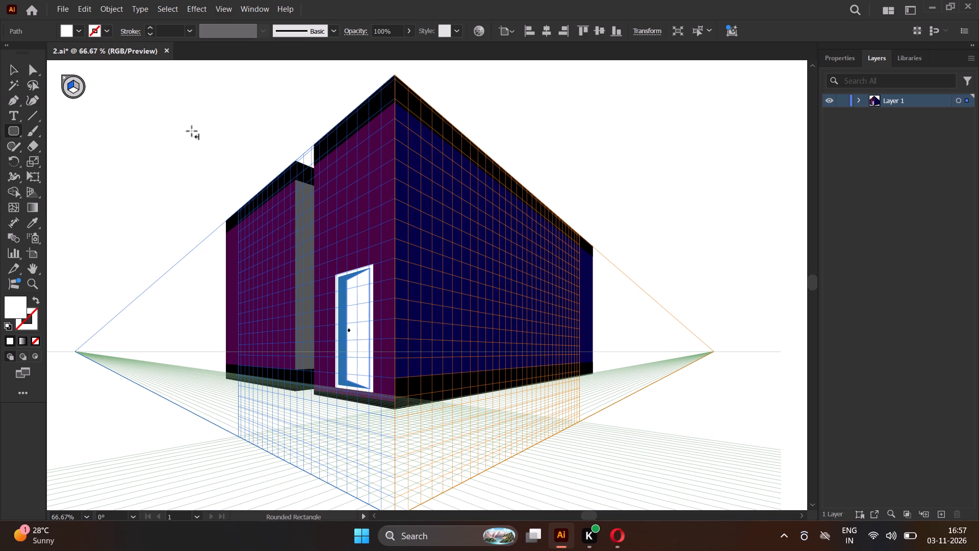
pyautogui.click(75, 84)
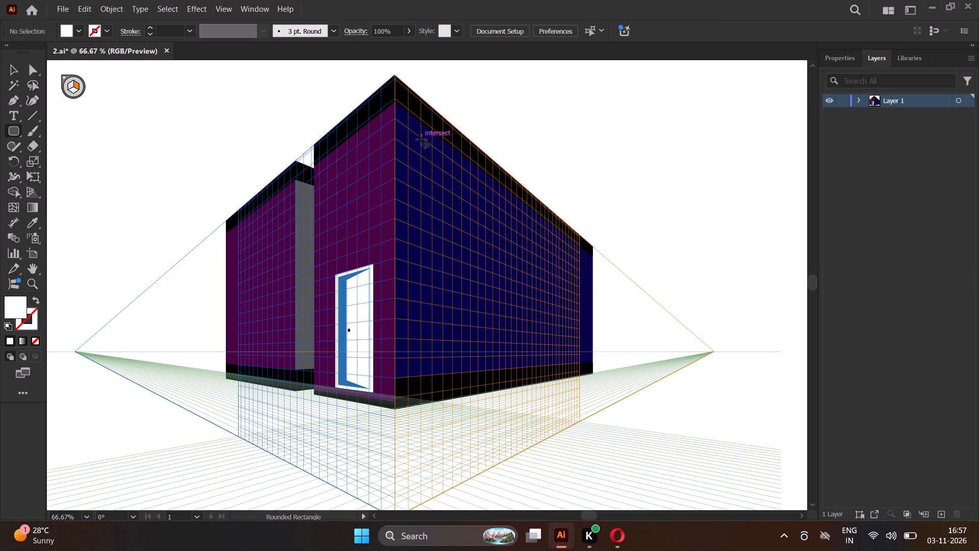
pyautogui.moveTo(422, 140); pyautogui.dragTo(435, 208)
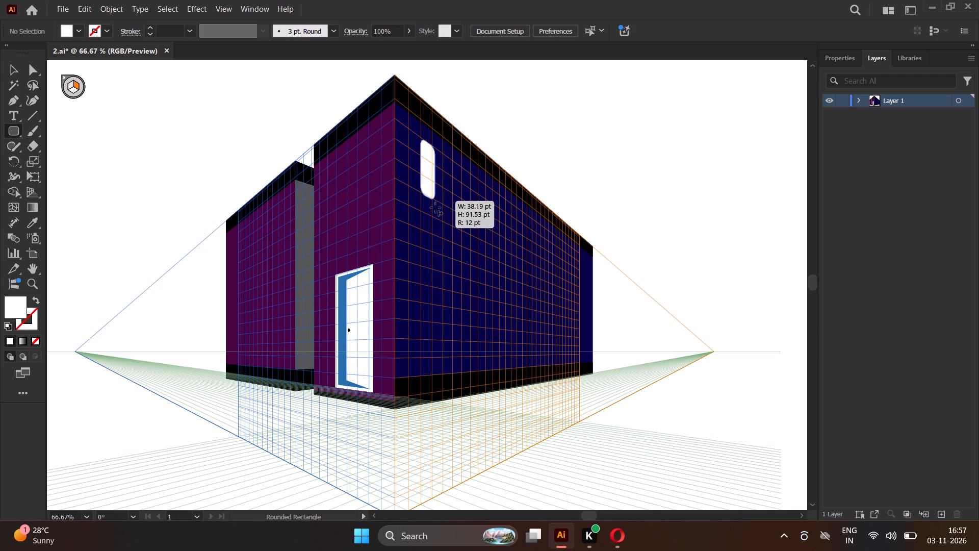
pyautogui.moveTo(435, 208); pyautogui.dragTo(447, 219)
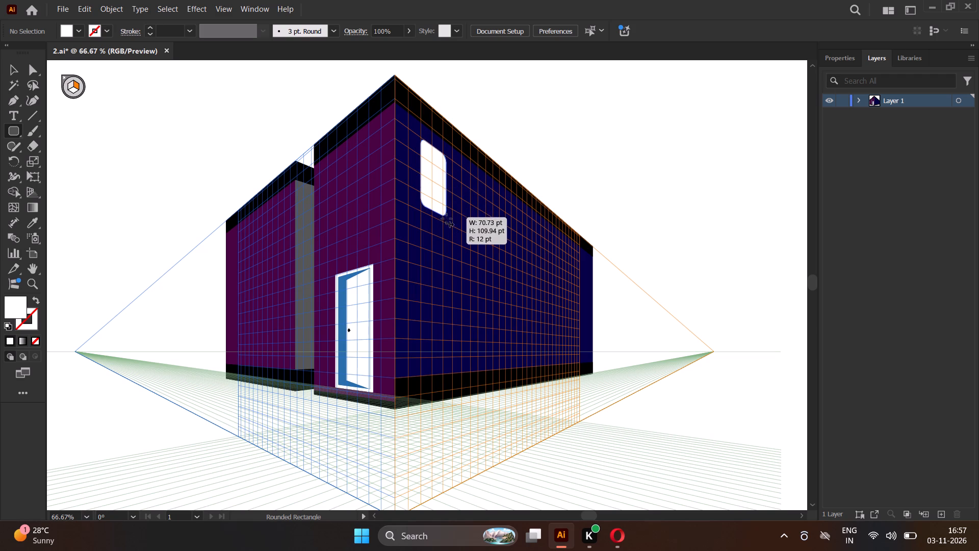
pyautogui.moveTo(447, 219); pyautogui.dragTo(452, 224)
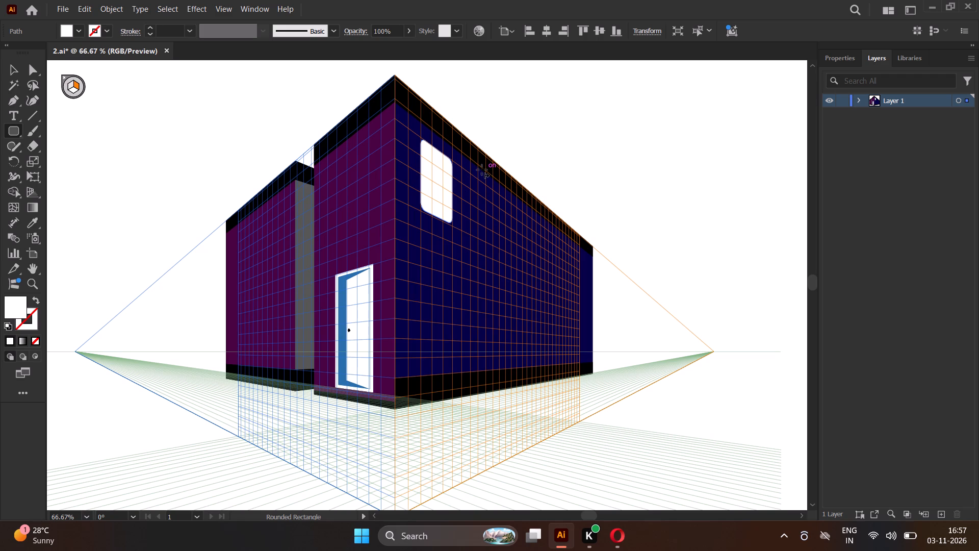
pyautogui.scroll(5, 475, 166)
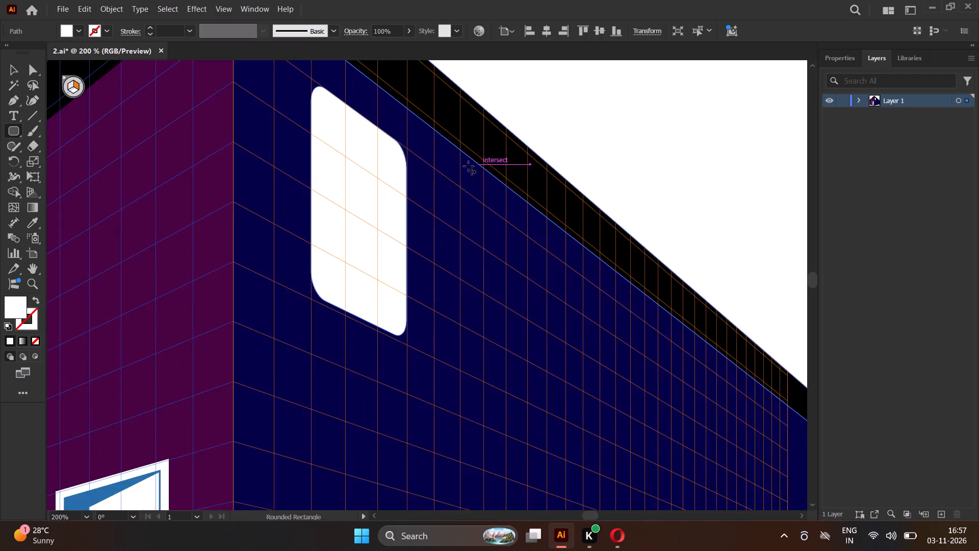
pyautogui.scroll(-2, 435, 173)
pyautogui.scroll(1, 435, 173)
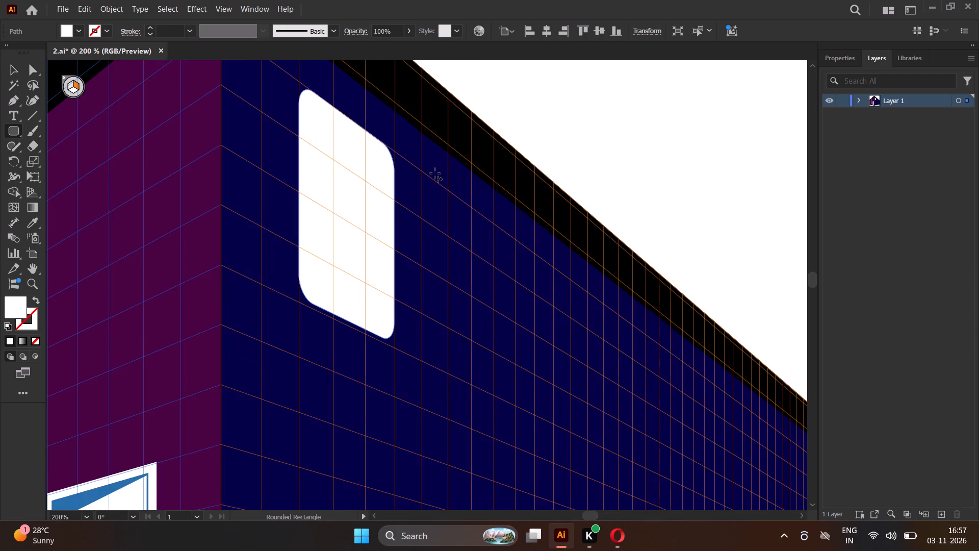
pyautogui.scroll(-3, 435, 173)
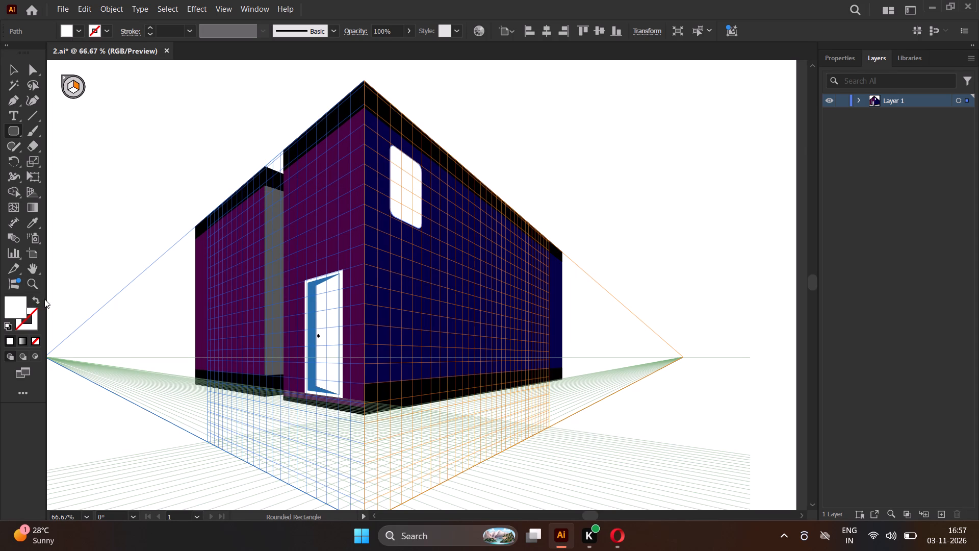
# Copy the door opening's blue fill and 4 pt white stroke onto the rounded window with the Eyedropper.
pyautogui.click(12, 300)
pyautogui.click(30, 221)
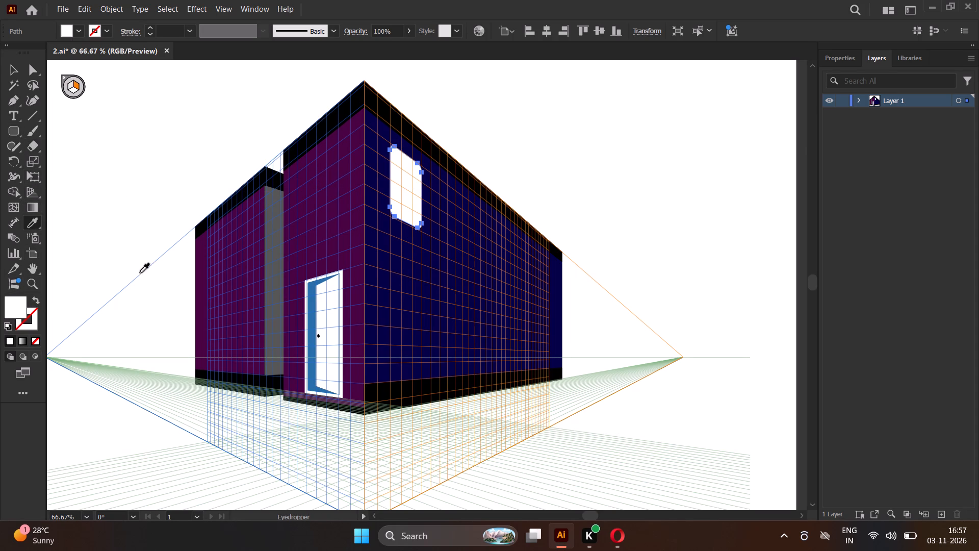
pyautogui.click(311, 300)
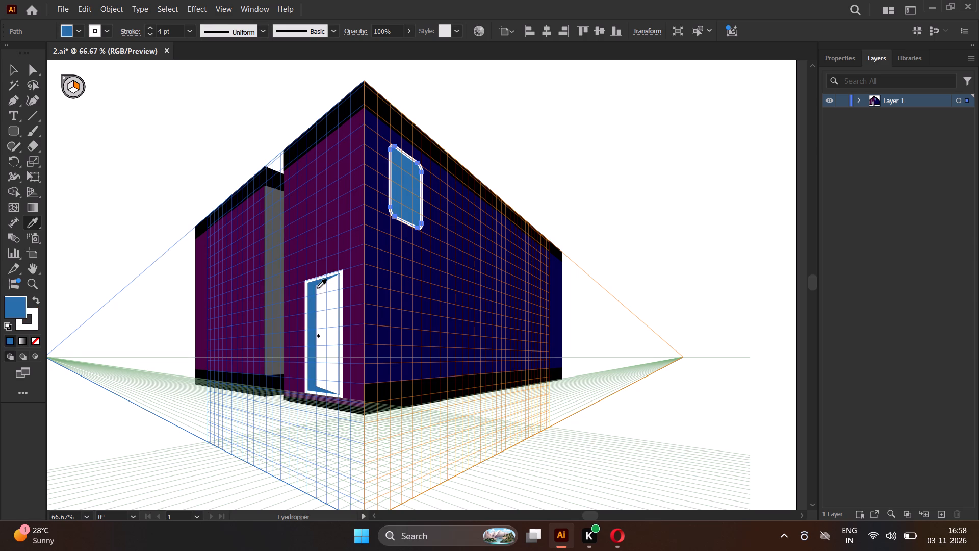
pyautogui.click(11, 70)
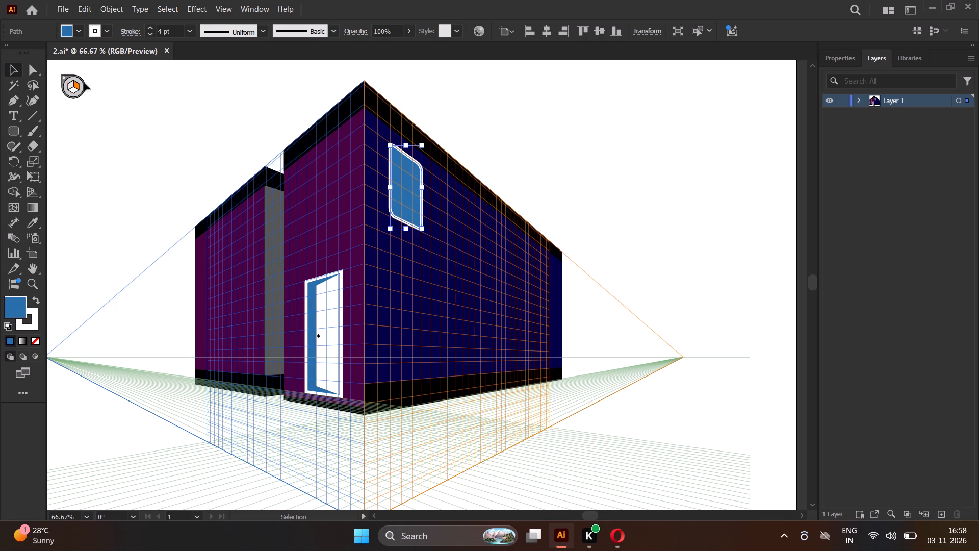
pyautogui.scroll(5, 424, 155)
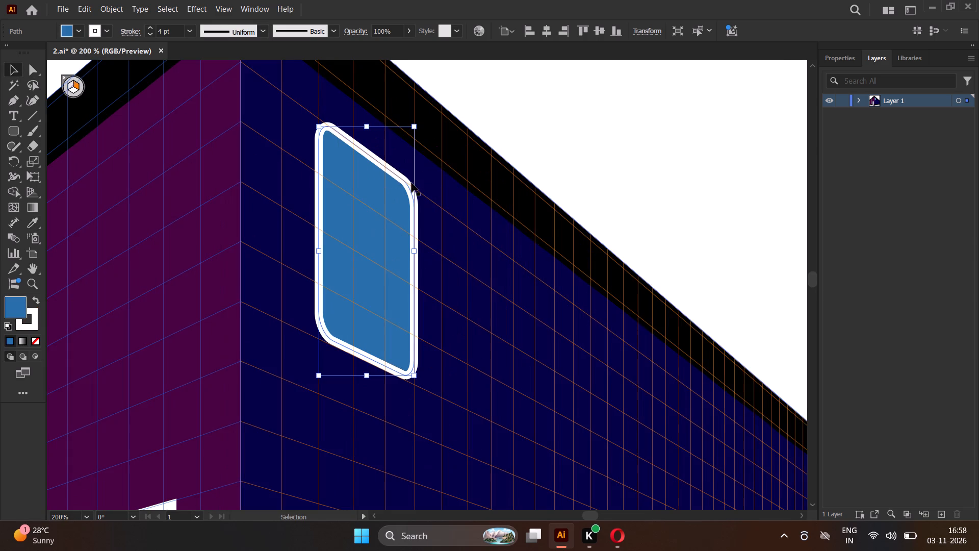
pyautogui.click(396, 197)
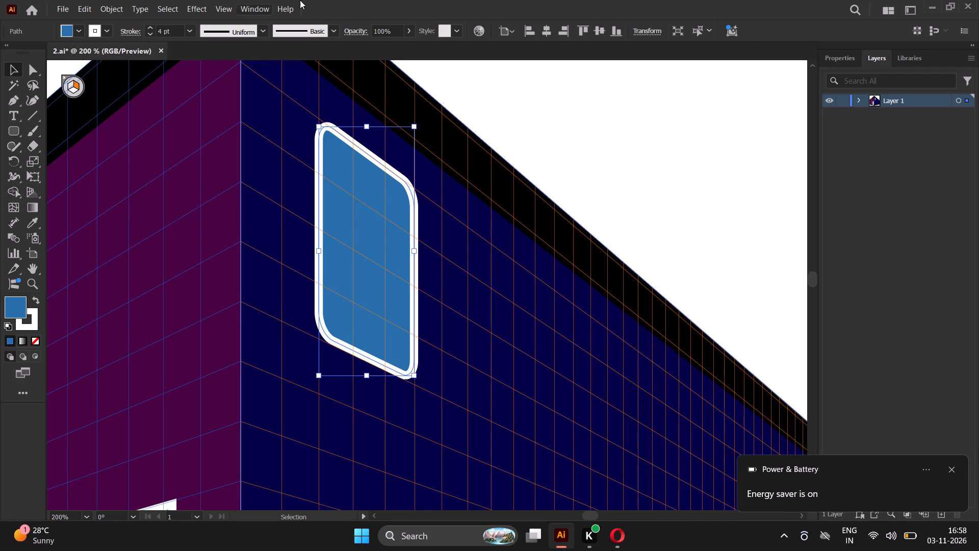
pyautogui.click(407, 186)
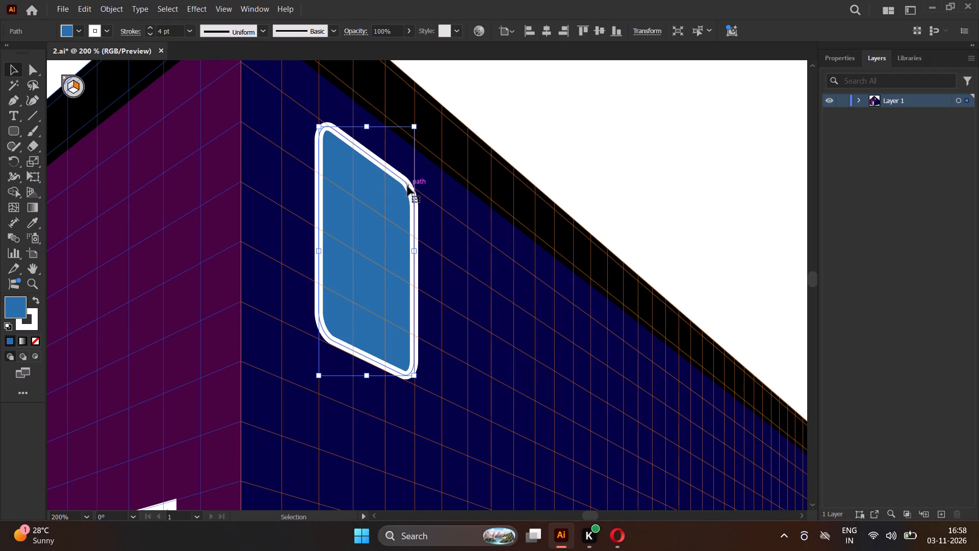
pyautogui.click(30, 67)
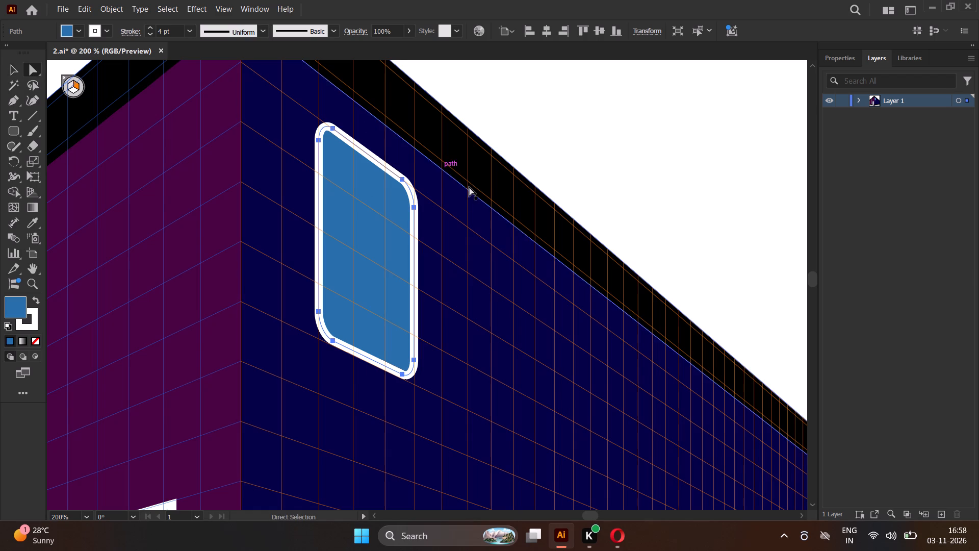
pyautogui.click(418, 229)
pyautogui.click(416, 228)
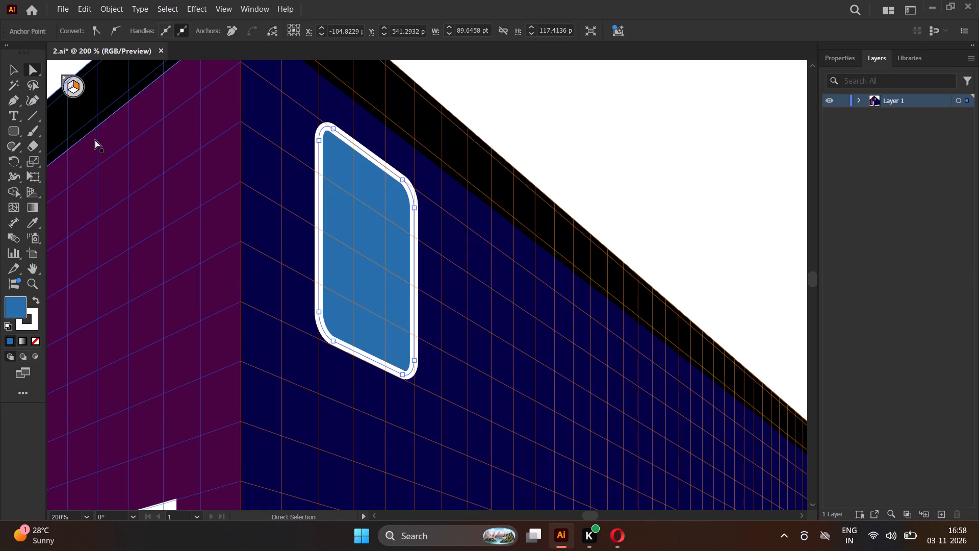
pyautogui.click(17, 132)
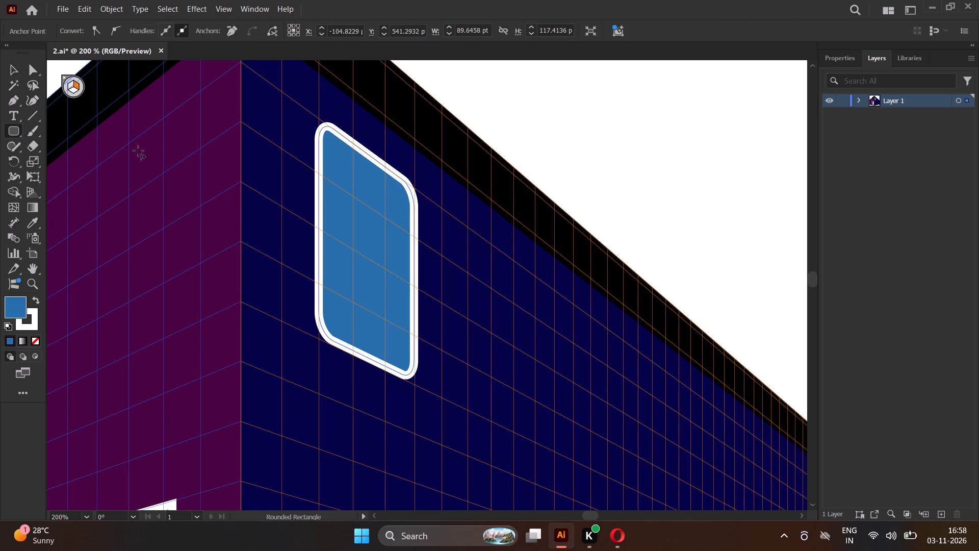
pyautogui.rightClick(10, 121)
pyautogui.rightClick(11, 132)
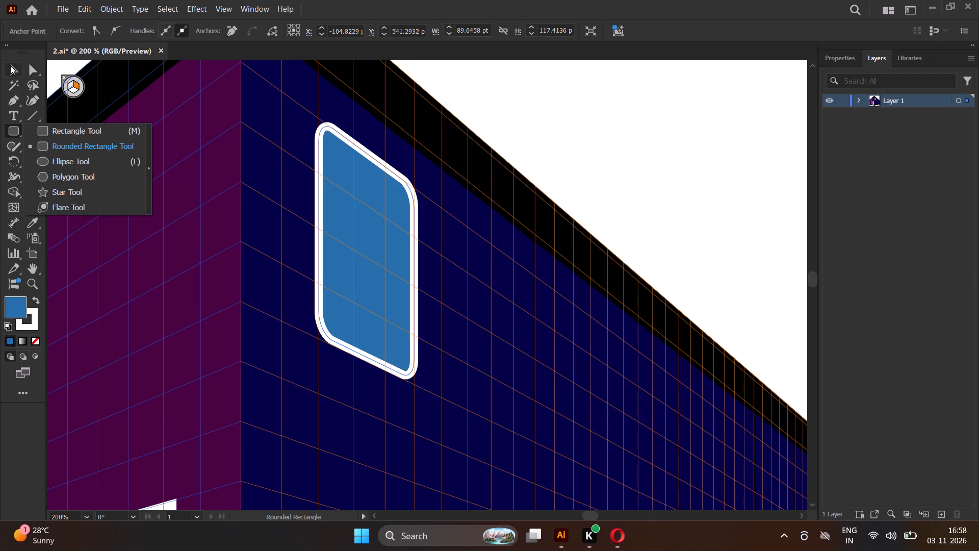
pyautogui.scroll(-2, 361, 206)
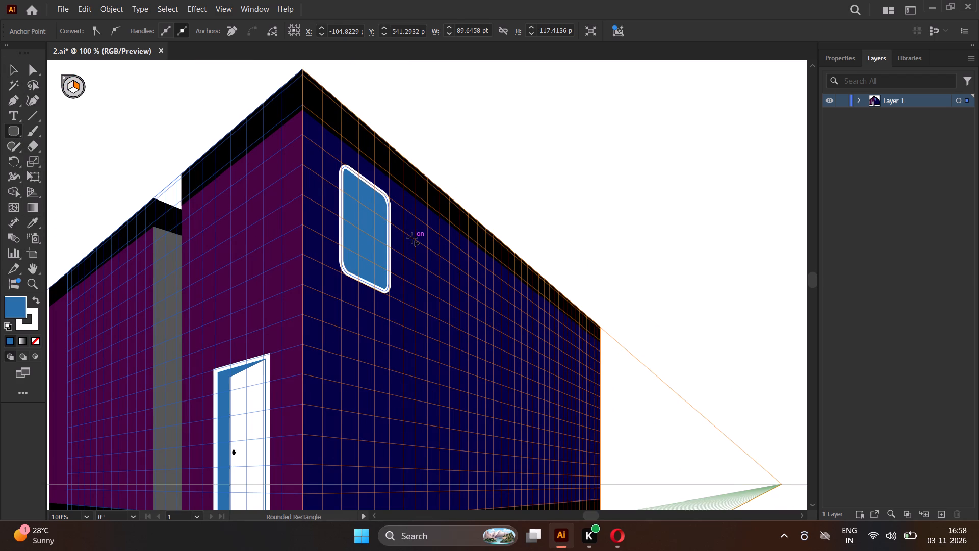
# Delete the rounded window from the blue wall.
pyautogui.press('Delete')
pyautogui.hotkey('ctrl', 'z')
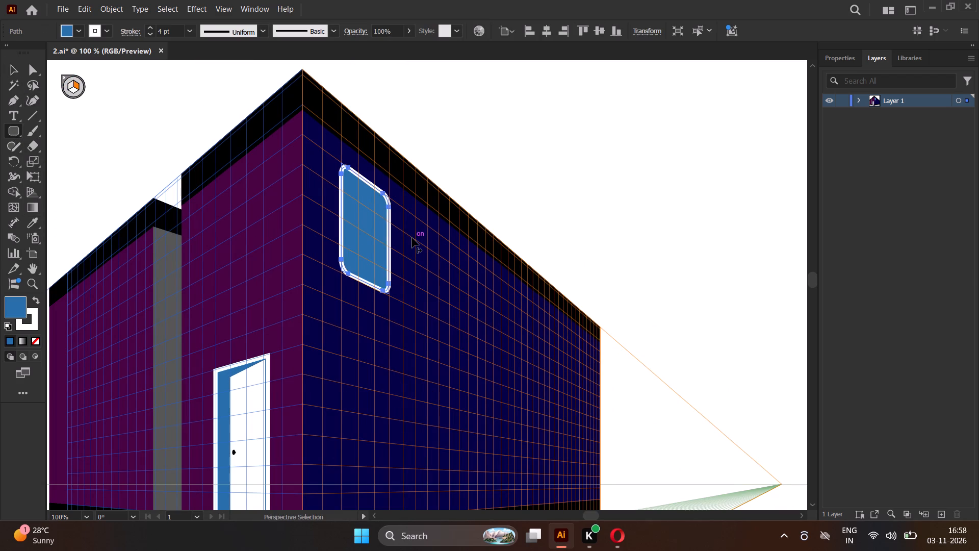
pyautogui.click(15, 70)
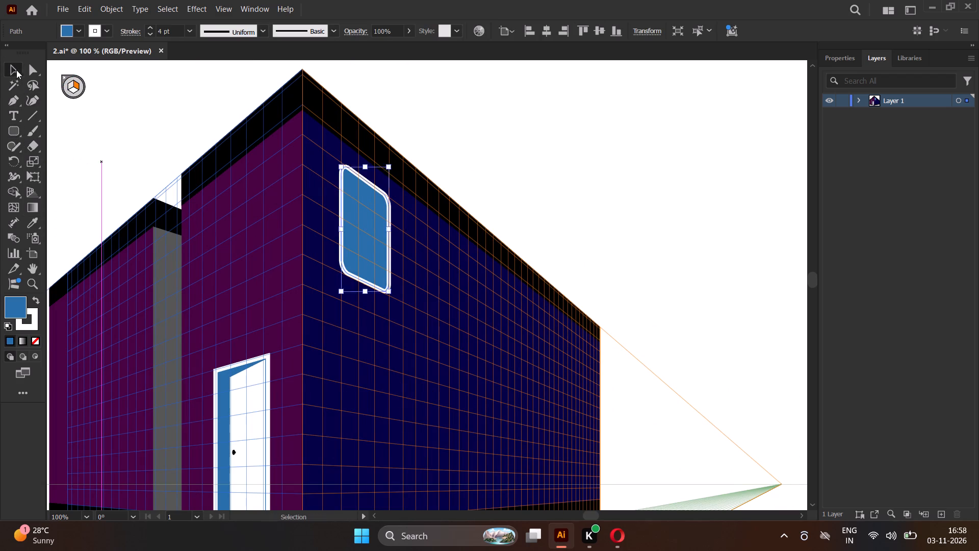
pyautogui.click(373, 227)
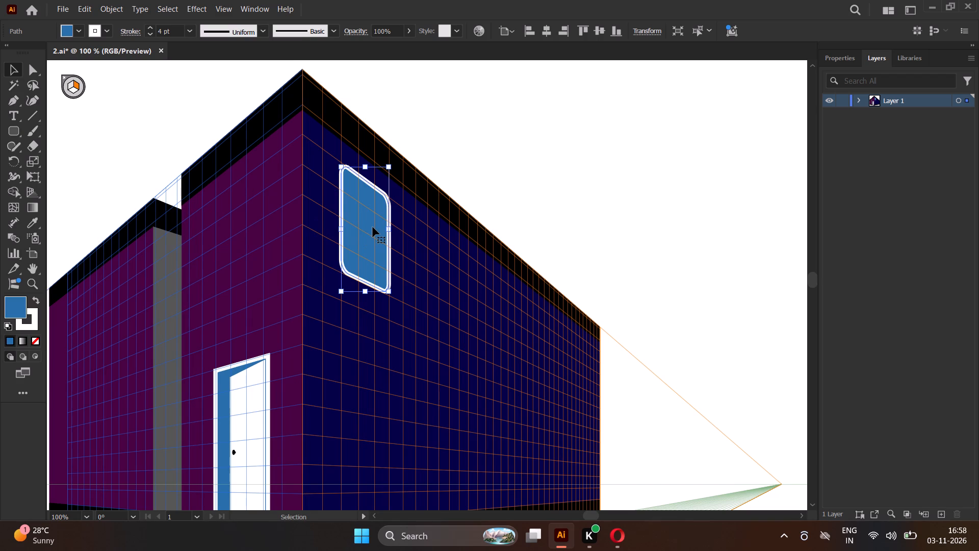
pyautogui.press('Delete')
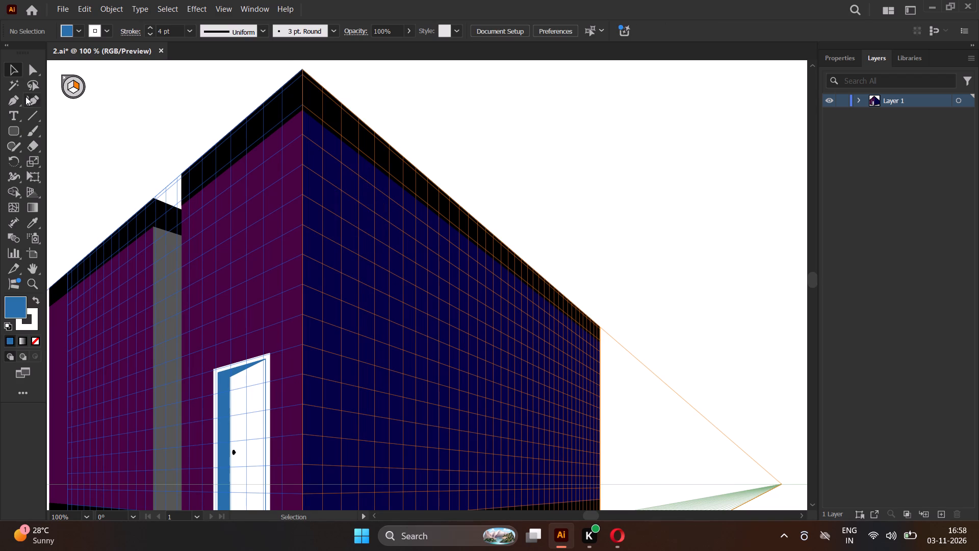
# Draw a square-cornered rectangular window about 90 pt wide and 111 pt high in perspective on the upper blue wall near the building's corner.
pyautogui.rightClick(10, 131)
pyautogui.click(69, 131)
pyautogui.moveTo(343, 188); pyautogui.dragTo(364, 238)
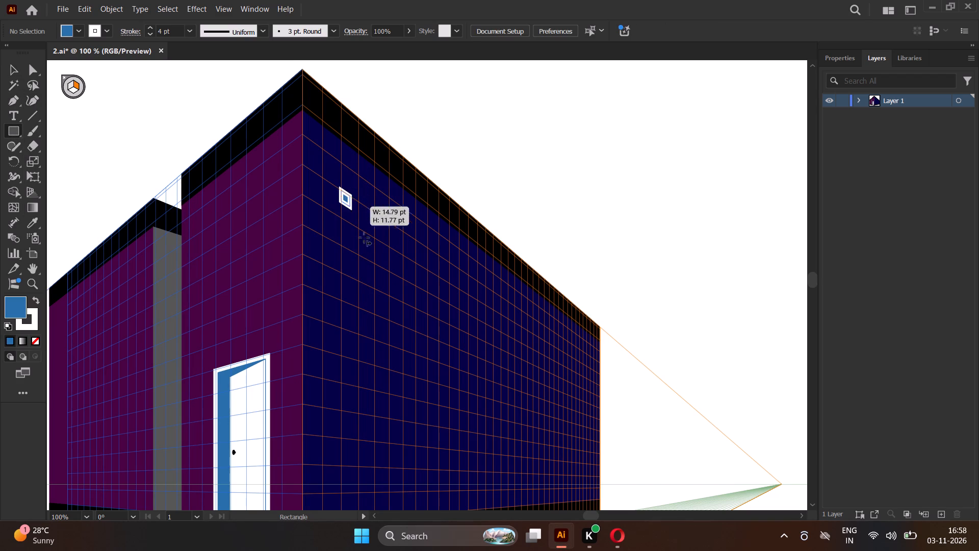
pyautogui.moveTo(364, 238); pyautogui.dragTo(388, 313)
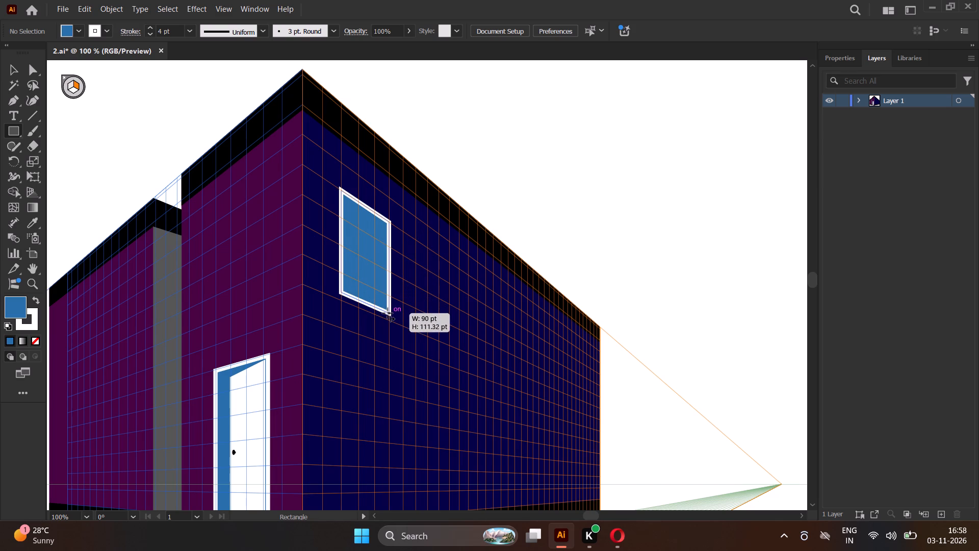
pyautogui.moveTo(388, 313); pyautogui.dragTo(387, 316)
pyautogui.scroll(-1, 350, 249)
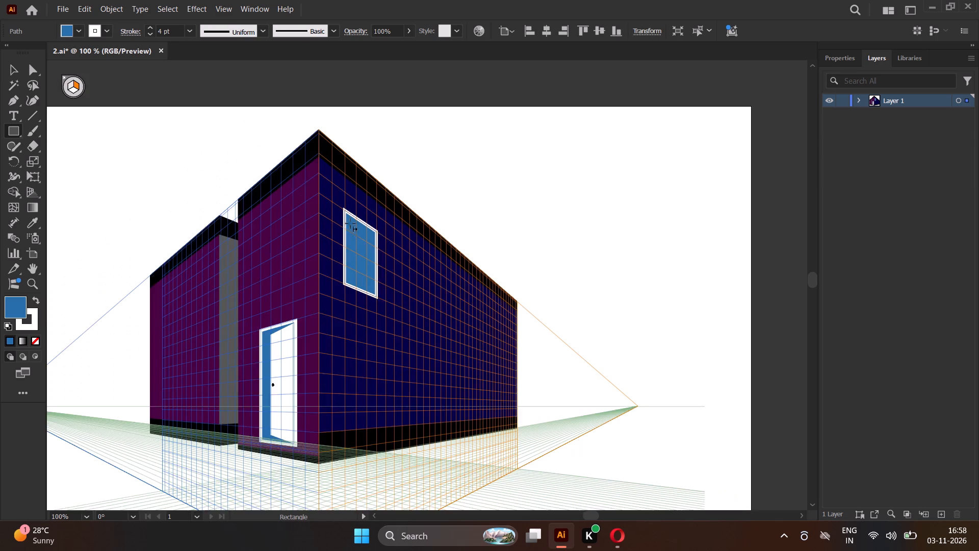
pyautogui.scroll(-1, 353, 212)
pyautogui.scroll(3, 381, 235)
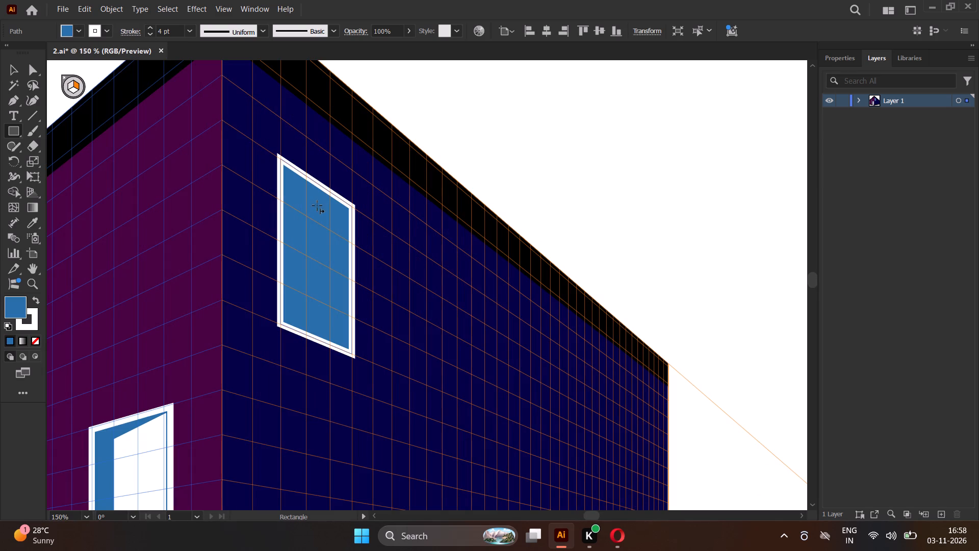
# Reduce the new window's white stroke weight to 2 pt.
pyautogui.click(150, 33)
pyautogui.click(150, 33)
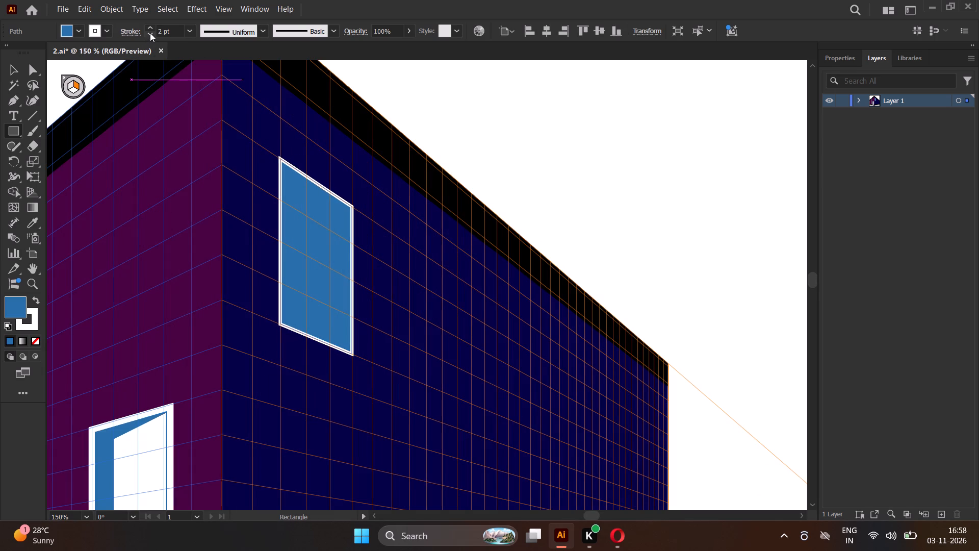
pyautogui.scroll(-1, 367, 96)
pyautogui.scroll(-1, 373, 189)
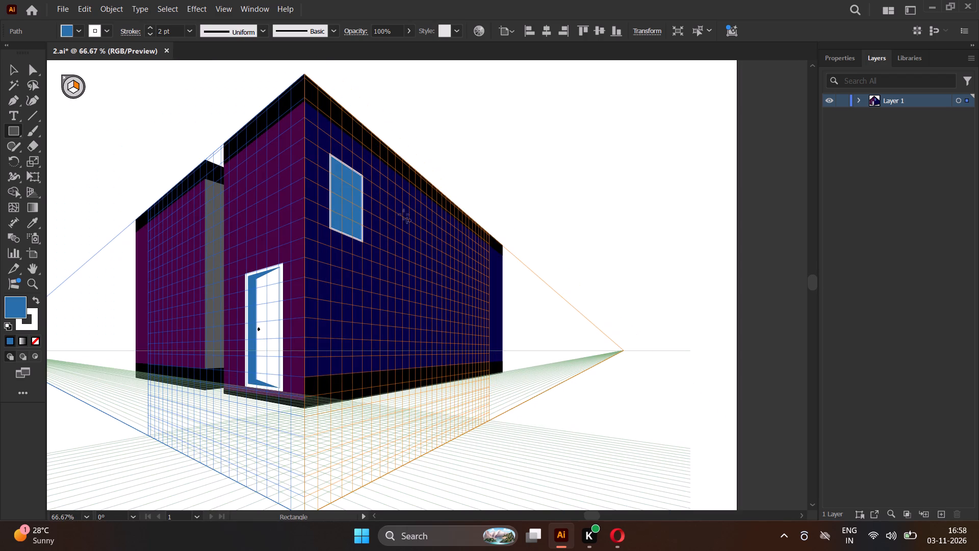
pyautogui.click(14, 69)
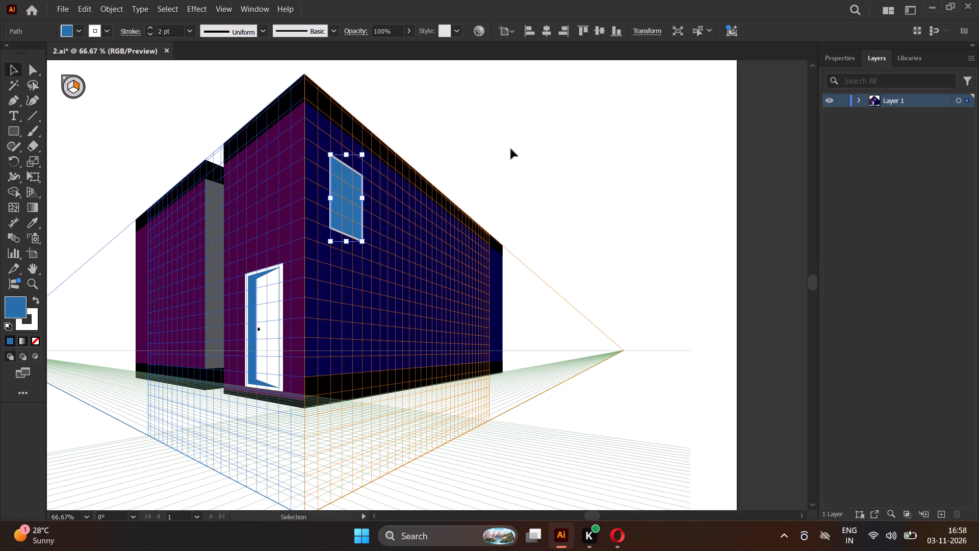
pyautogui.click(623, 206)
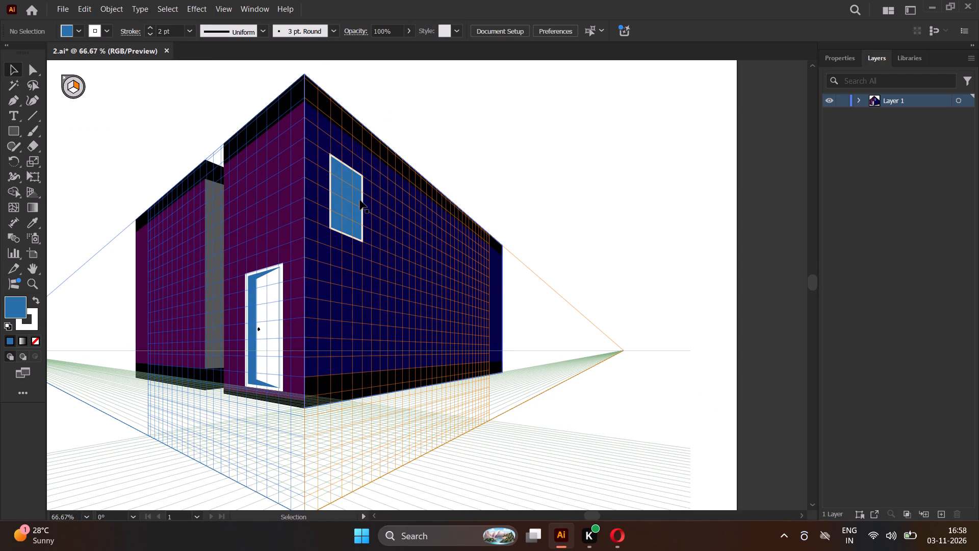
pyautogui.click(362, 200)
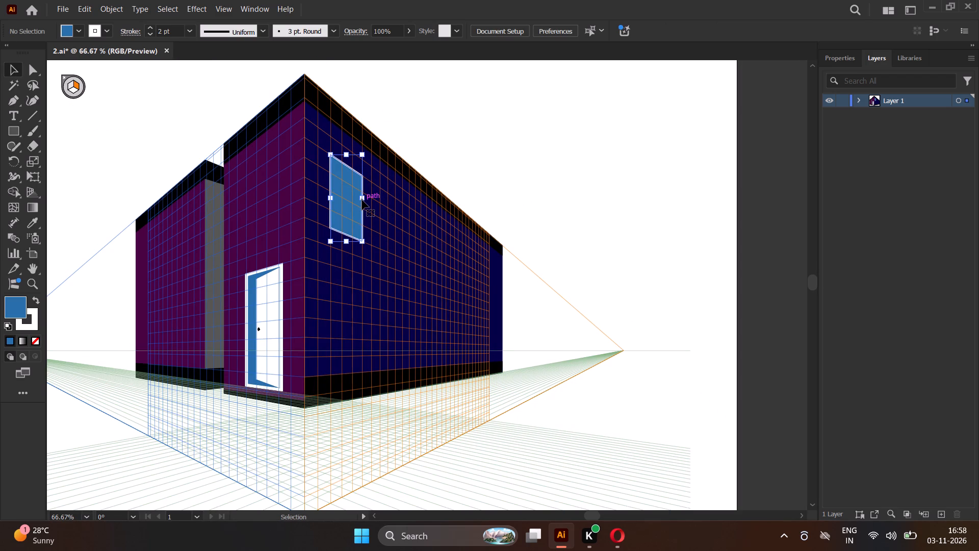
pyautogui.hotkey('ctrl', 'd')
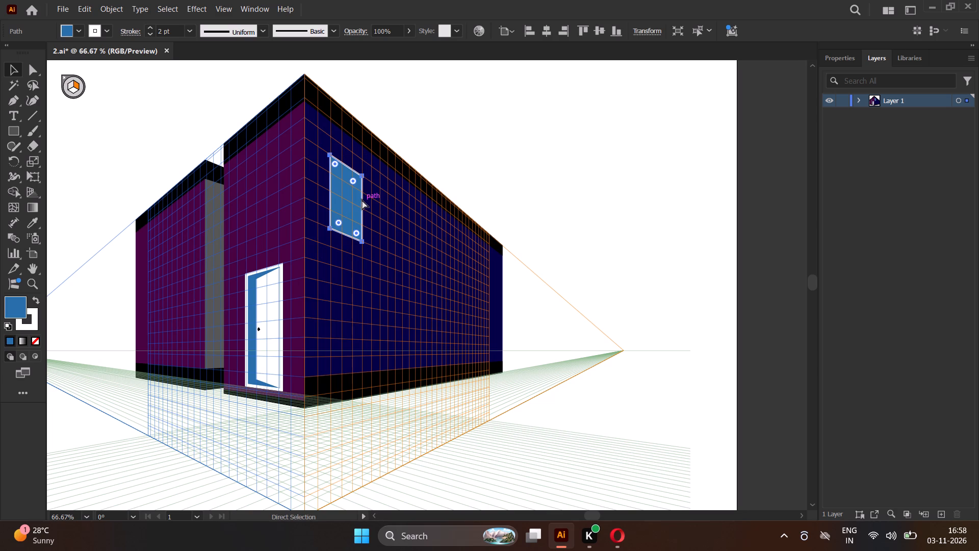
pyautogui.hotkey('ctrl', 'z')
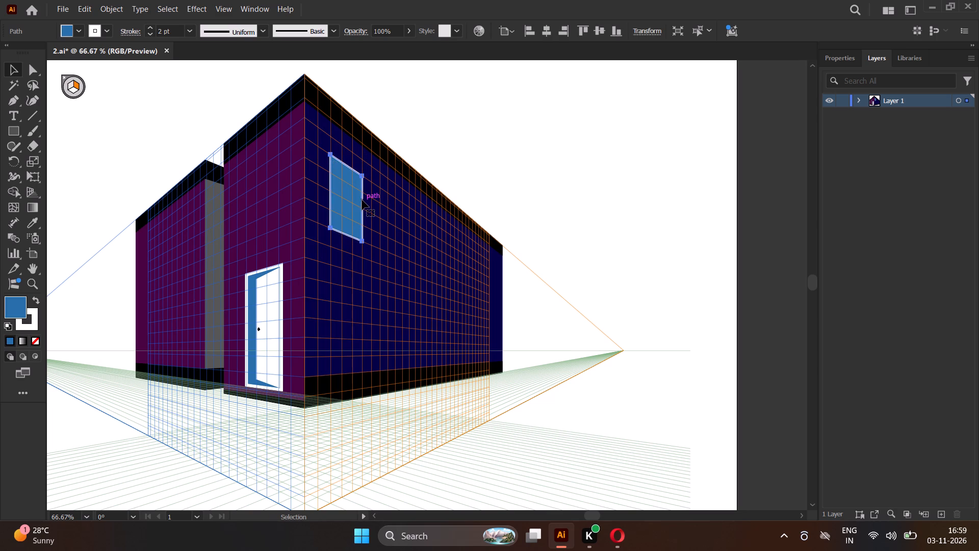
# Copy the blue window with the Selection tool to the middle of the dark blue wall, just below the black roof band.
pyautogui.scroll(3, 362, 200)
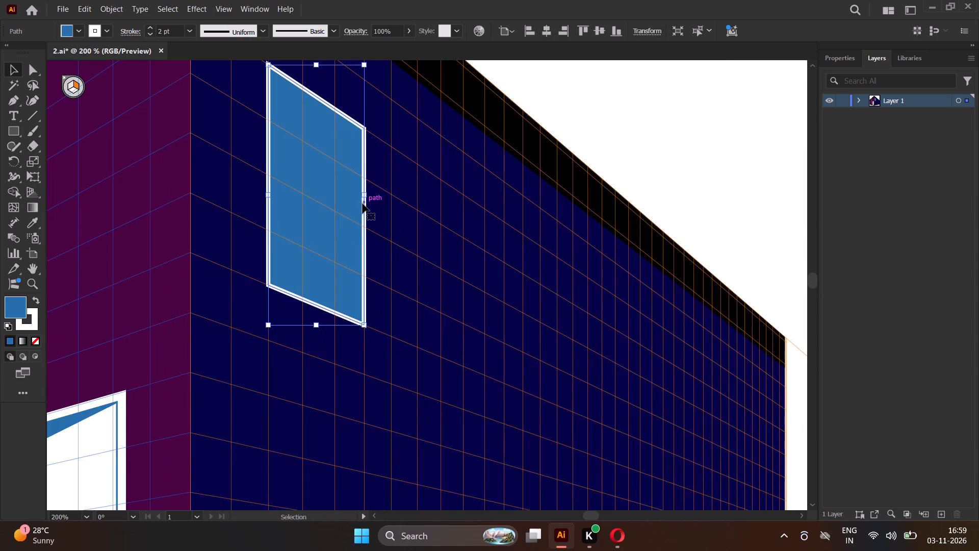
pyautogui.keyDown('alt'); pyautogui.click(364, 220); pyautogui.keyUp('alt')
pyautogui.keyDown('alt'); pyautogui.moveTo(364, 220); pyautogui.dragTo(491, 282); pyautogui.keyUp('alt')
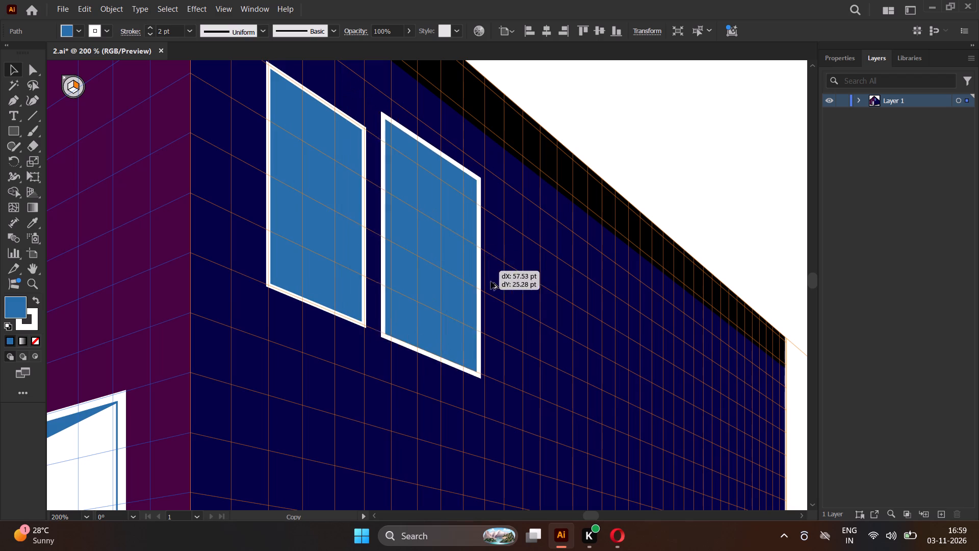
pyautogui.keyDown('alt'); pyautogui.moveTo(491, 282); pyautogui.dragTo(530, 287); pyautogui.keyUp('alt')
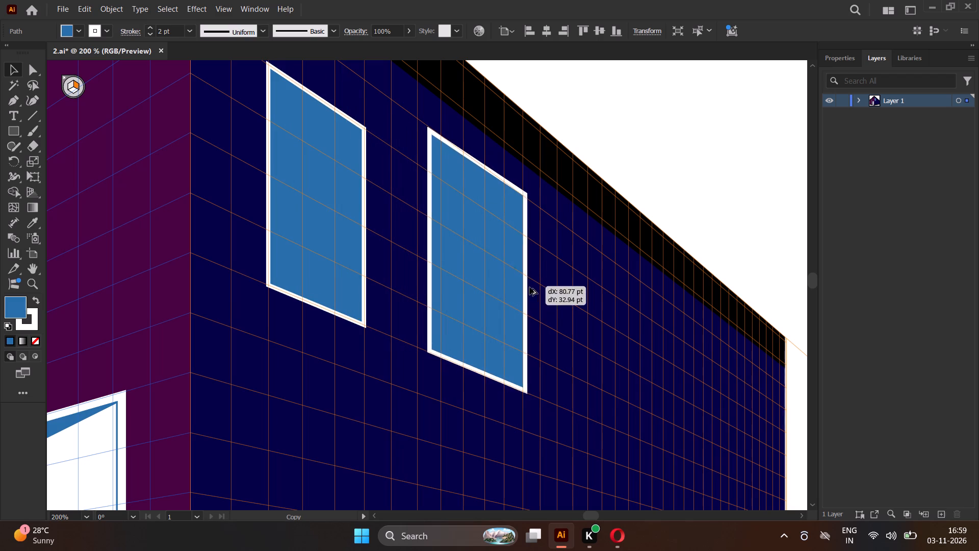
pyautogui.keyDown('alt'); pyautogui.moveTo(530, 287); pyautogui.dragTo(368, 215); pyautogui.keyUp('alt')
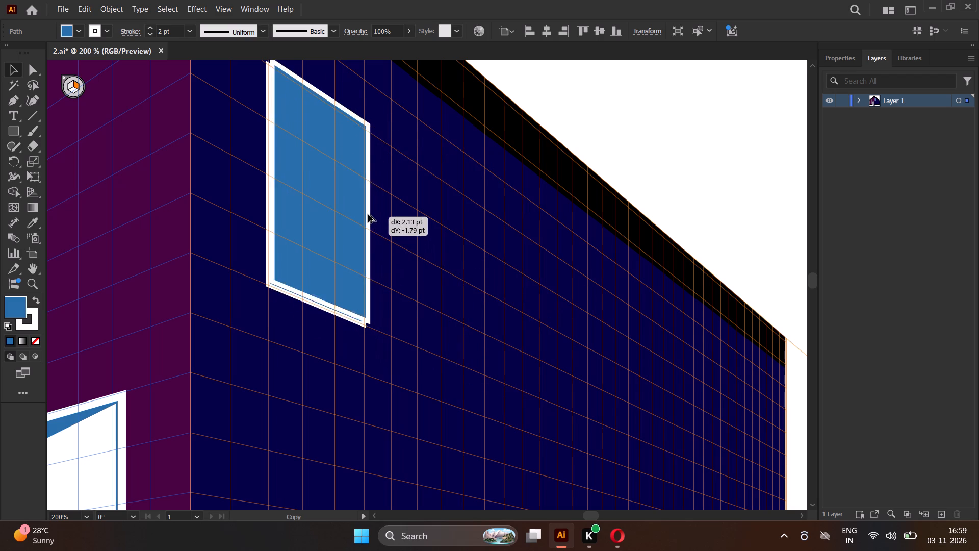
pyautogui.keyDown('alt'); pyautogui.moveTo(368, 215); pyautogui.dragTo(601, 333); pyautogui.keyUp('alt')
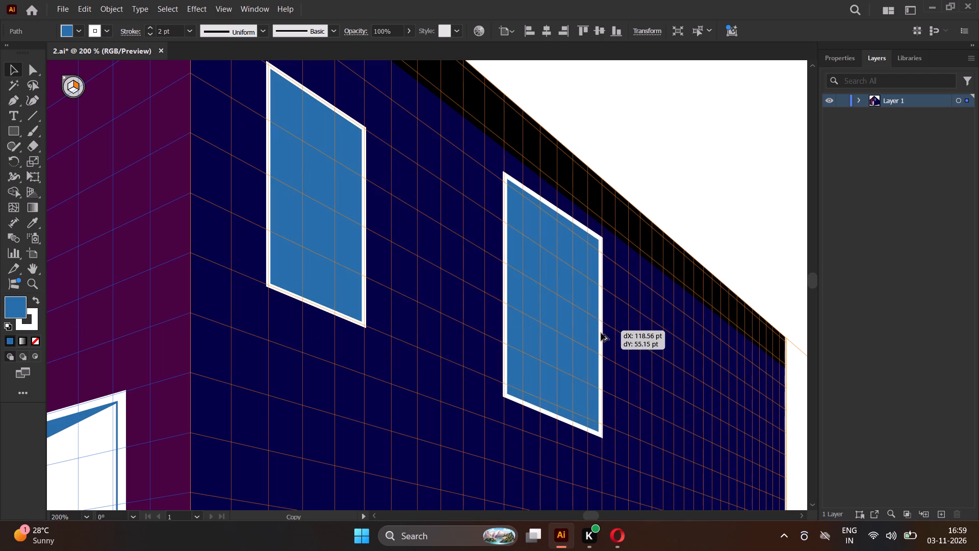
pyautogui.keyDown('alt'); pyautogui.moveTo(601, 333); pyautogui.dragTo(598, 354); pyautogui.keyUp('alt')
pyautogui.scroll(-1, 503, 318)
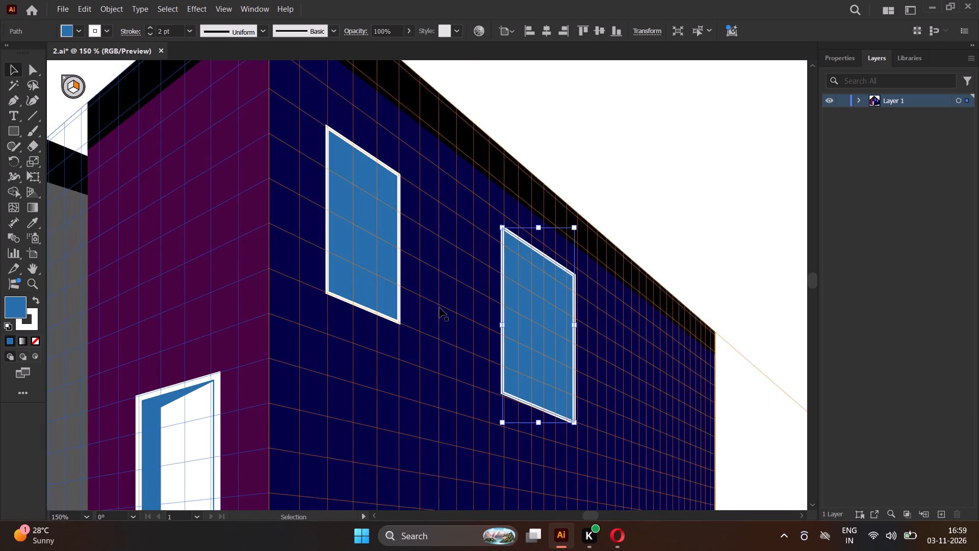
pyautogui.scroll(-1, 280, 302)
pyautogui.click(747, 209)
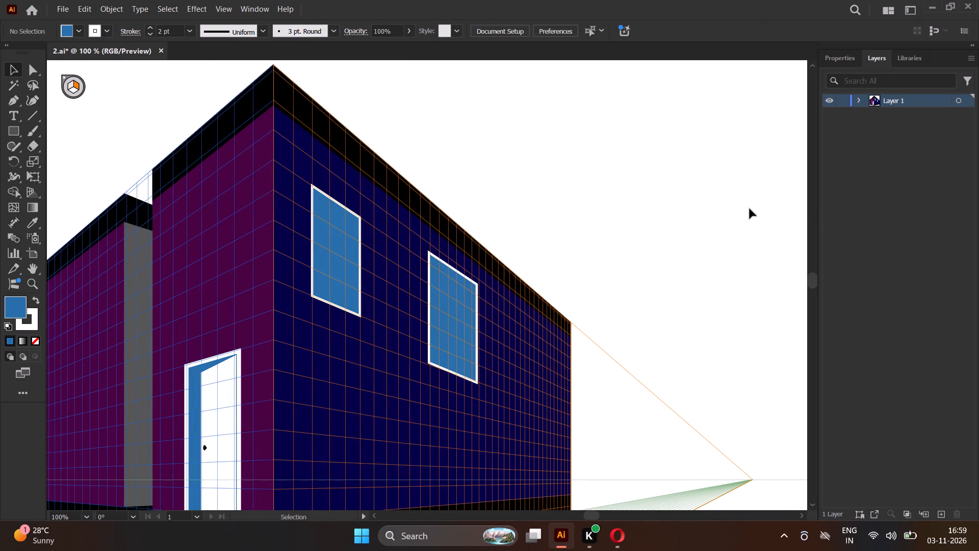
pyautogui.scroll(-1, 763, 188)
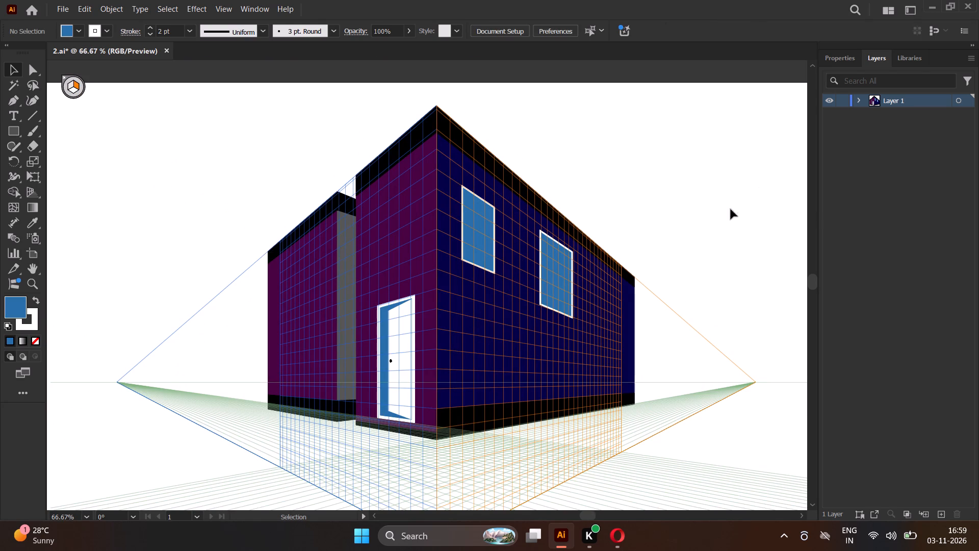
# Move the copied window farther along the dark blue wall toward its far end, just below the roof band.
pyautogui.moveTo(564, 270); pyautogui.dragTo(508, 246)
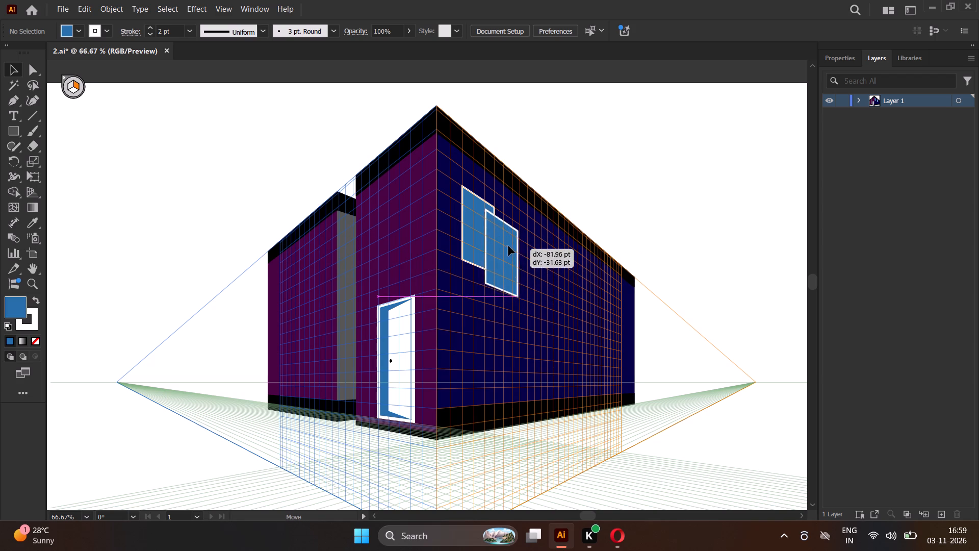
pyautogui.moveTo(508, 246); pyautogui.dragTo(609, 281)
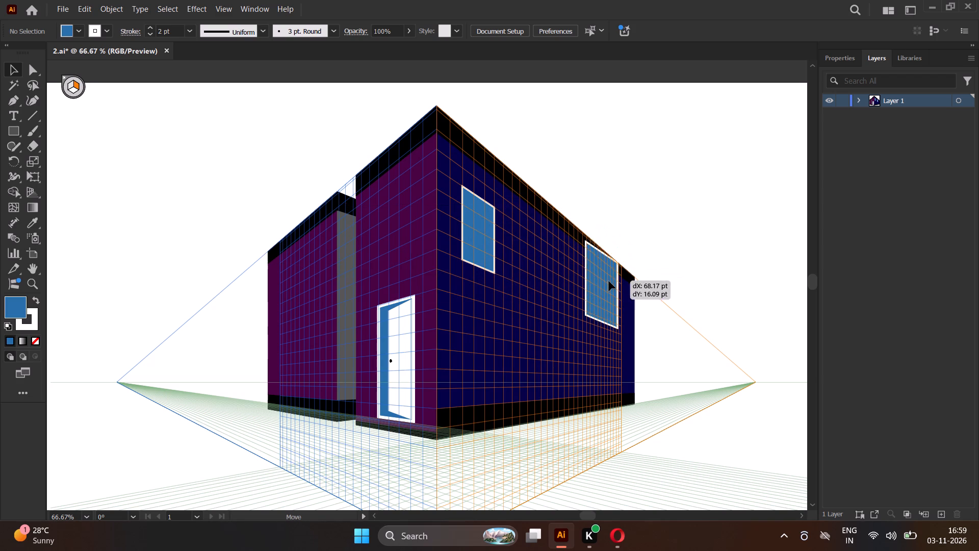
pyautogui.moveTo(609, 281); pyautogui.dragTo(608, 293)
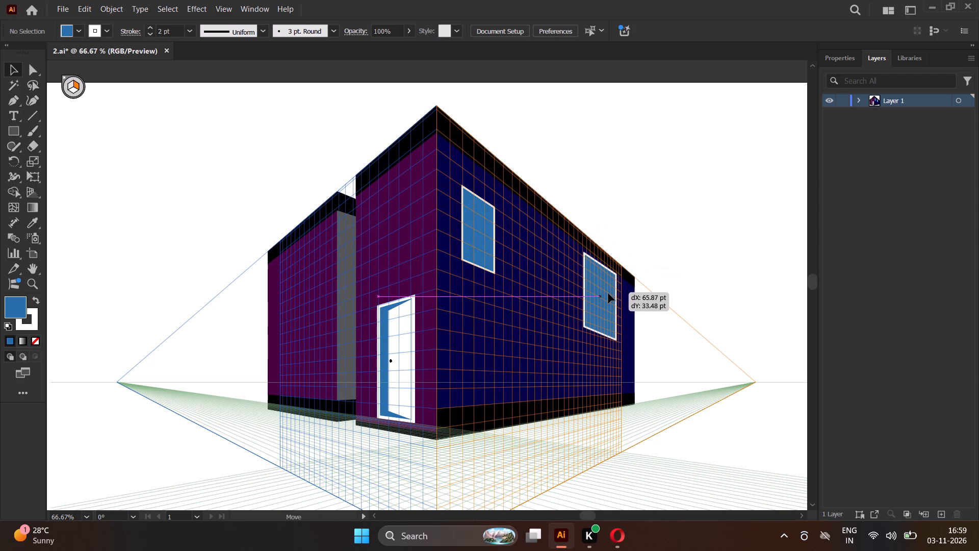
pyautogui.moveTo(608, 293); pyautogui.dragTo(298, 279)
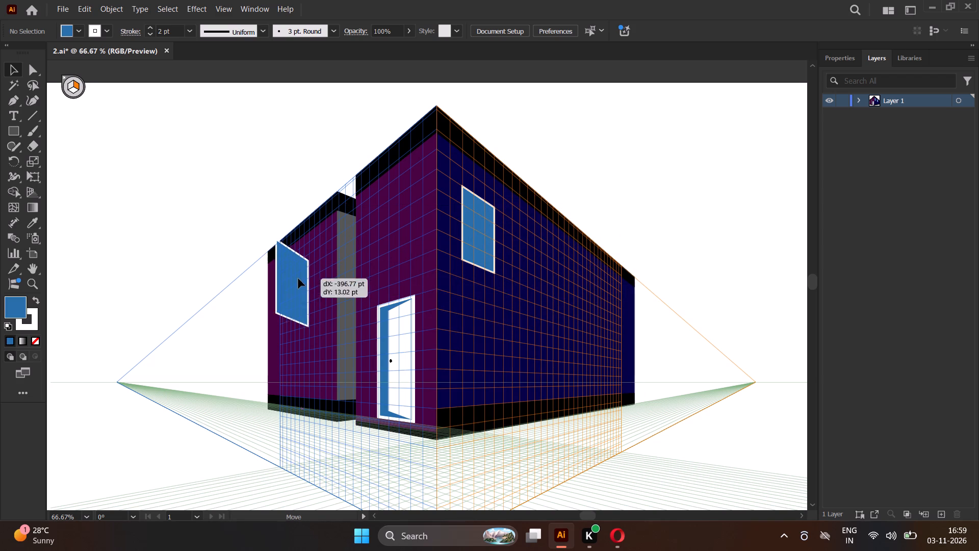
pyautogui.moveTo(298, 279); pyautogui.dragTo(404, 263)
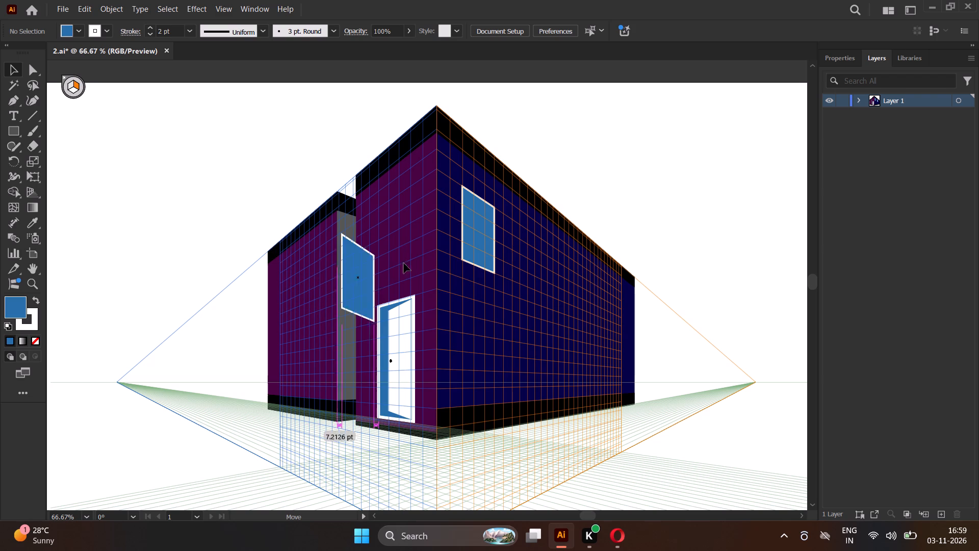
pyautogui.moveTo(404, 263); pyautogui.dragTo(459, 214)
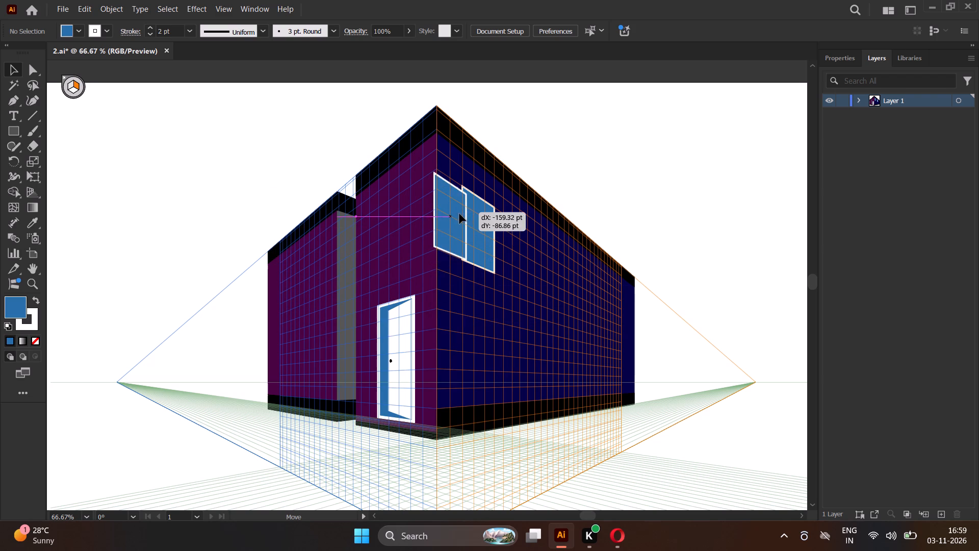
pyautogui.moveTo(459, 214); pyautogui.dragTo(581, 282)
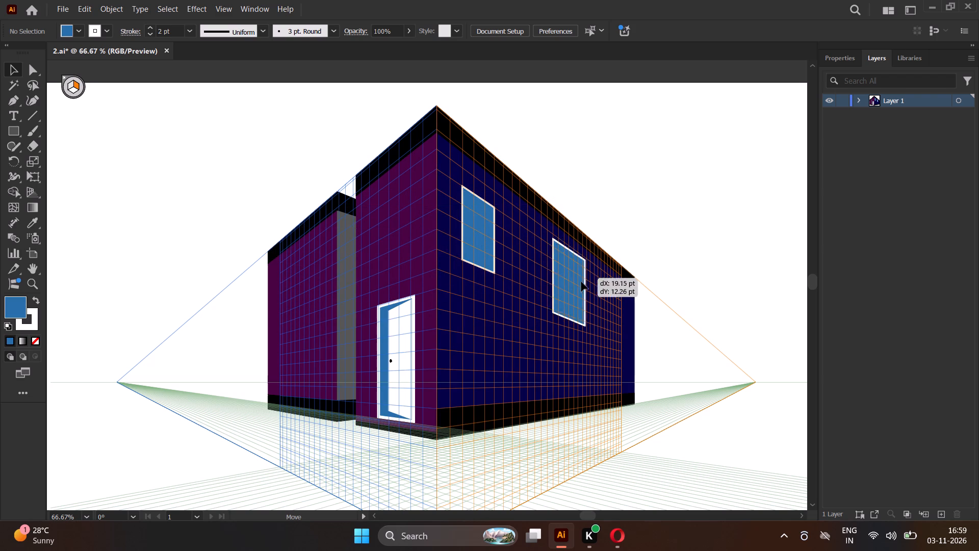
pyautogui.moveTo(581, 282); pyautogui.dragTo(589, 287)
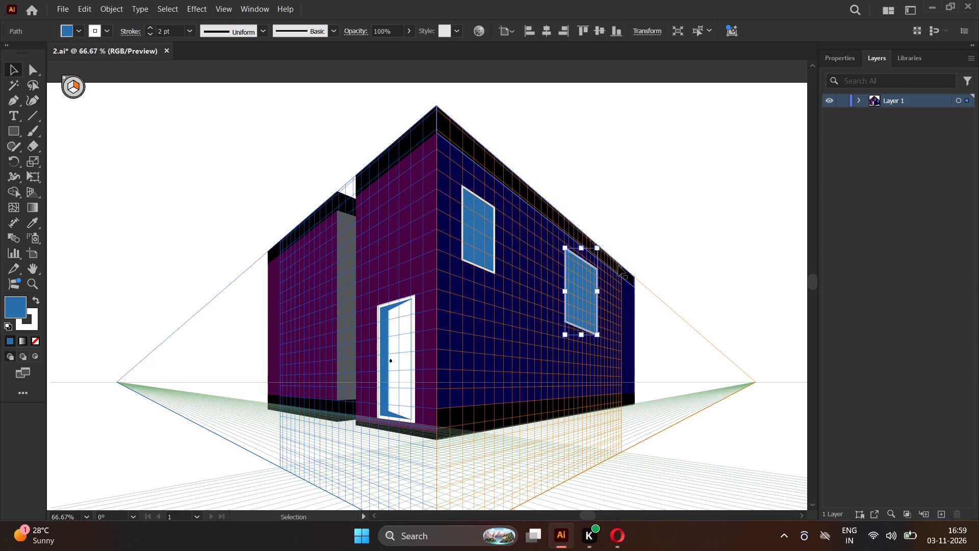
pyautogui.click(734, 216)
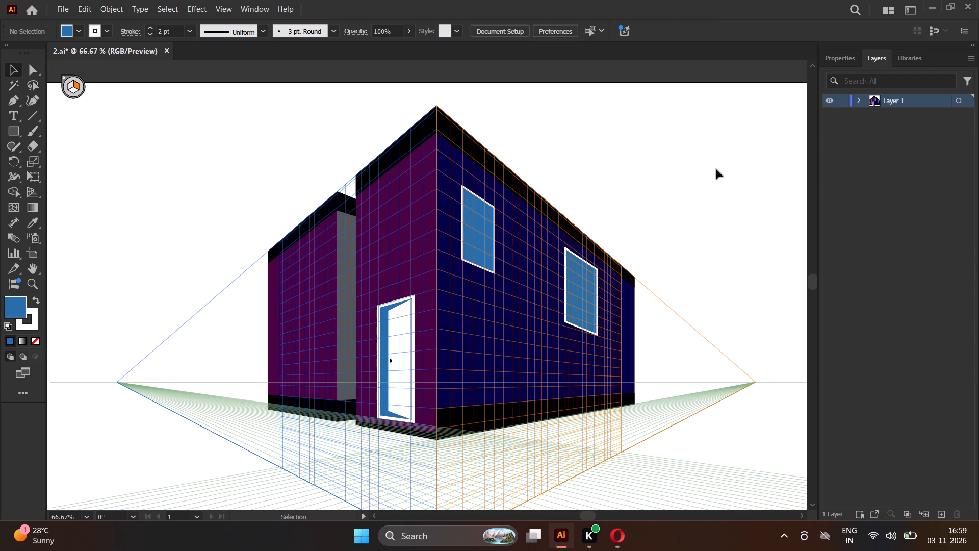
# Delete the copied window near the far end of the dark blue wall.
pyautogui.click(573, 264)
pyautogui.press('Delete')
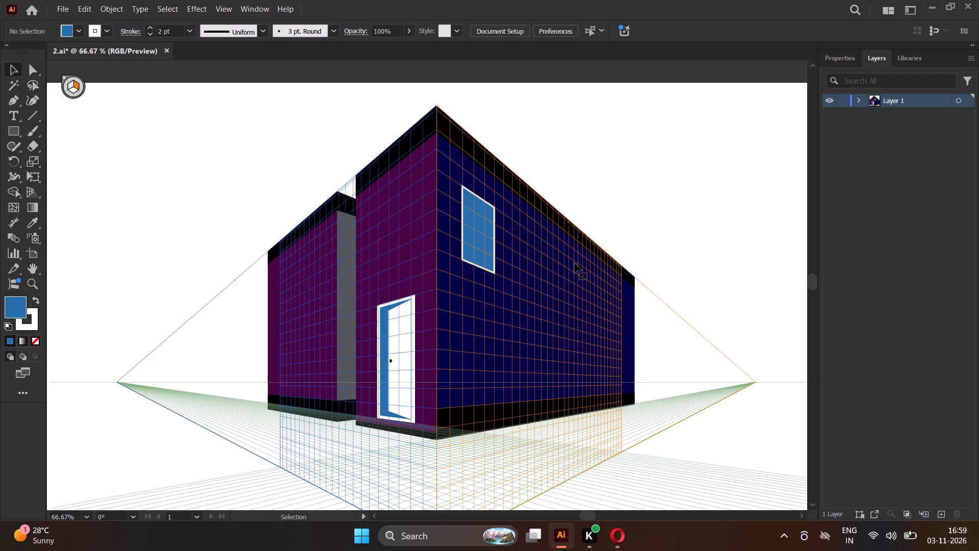
# Copy the remaining blue window 180 pt along the dark blue wall in perspective with the Perspective Selection tool.
pyautogui.click(473, 229)
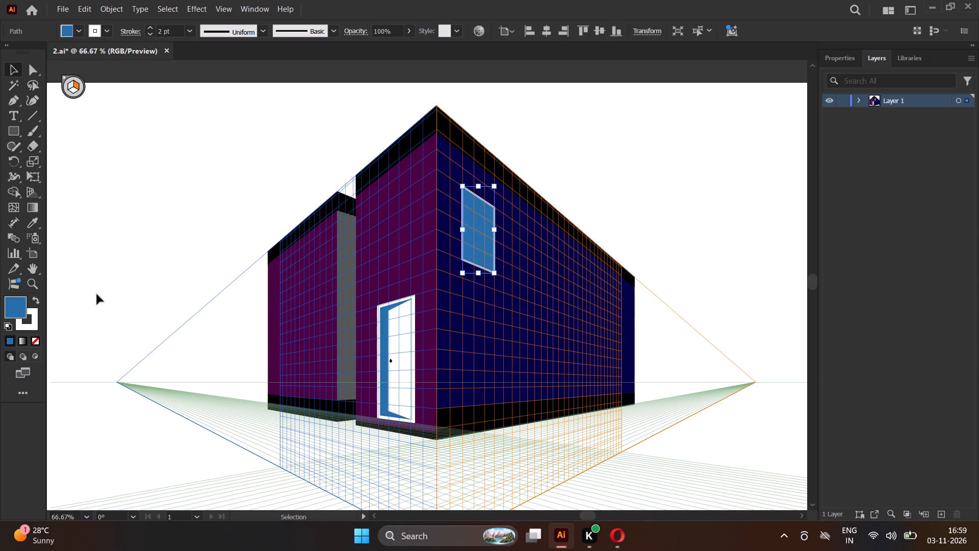
pyautogui.rightClick(35, 194)
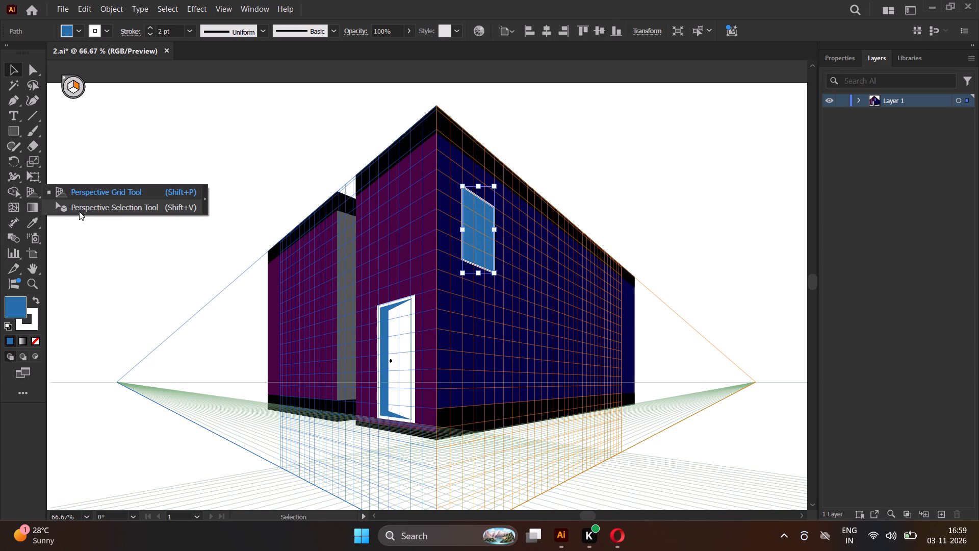
pyautogui.click(80, 211)
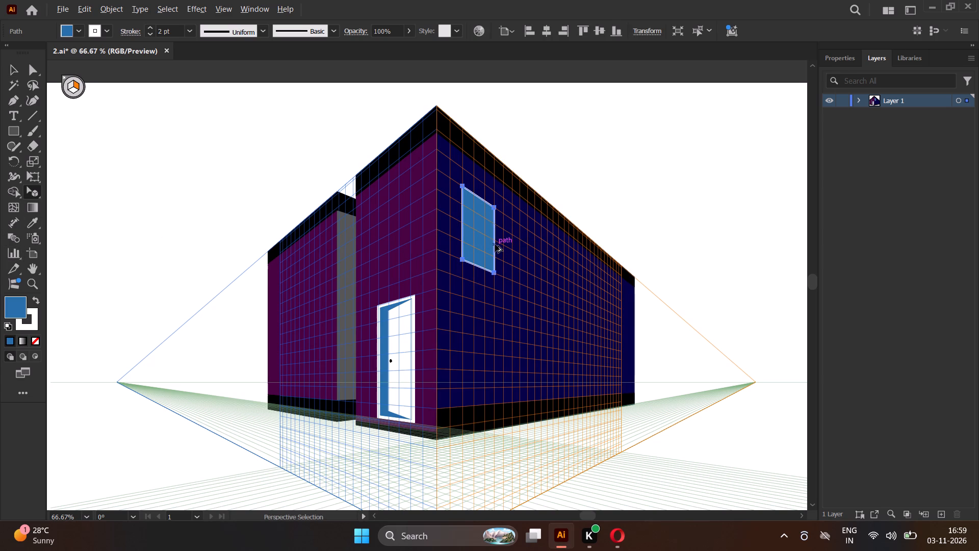
pyautogui.keyDown('alt'); pyautogui.moveTo(495, 244); pyautogui.dragTo(525, 256); pyautogui.keyUp('alt')
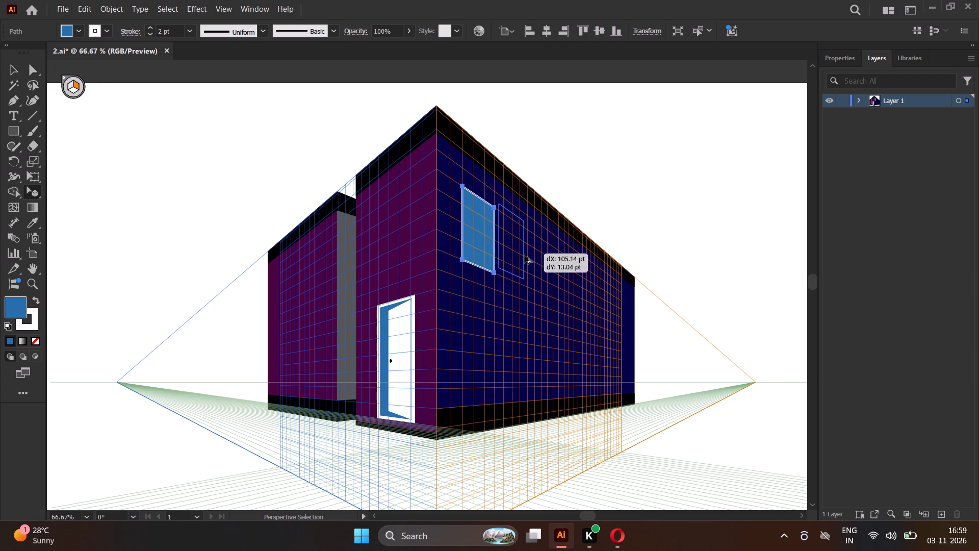
pyautogui.keyDown('alt'); pyautogui.moveTo(525, 256); pyautogui.dragTo(566, 280); pyautogui.keyUp('alt')
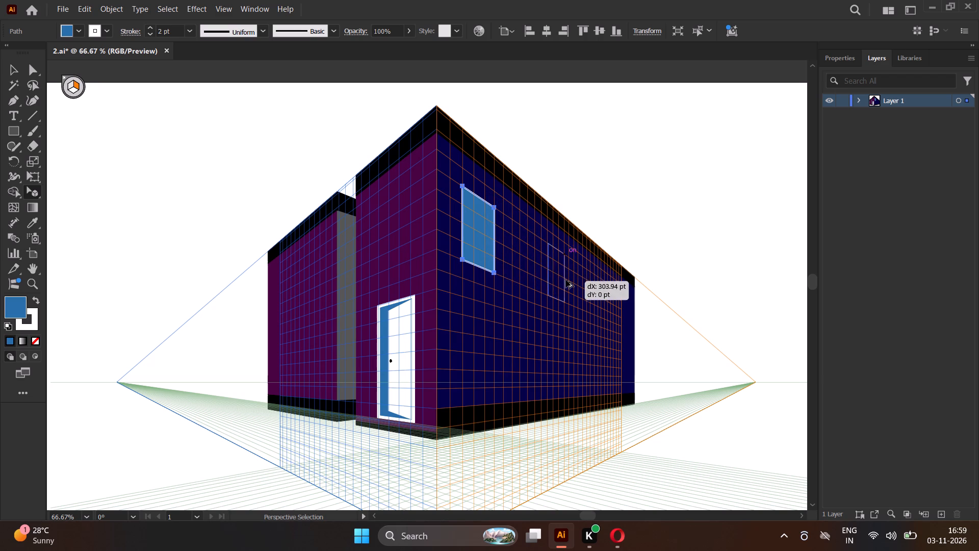
pyautogui.keyDown('alt'); pyautogui.moveTo(566, 280); pyautogui.dragTo(542, 267); pyautogui.keyUp('alt')
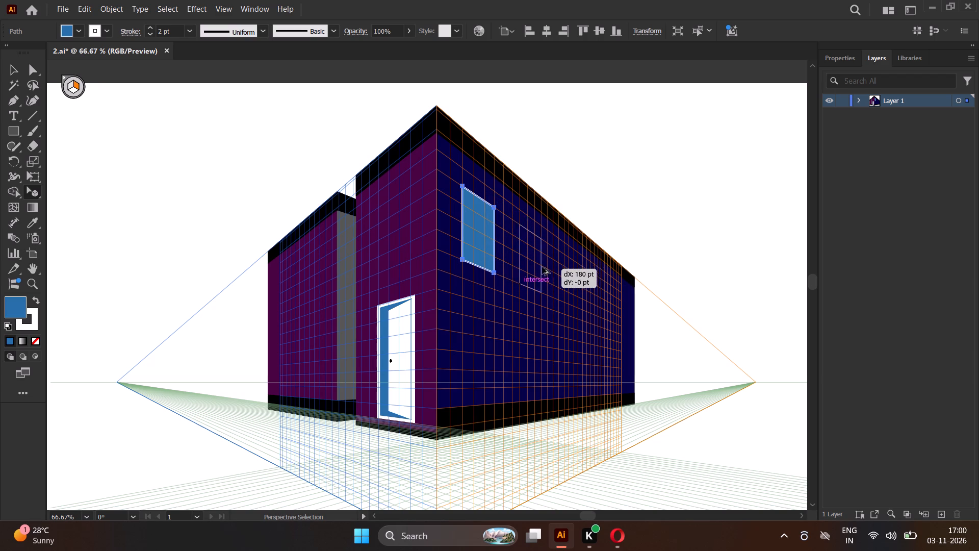
pyautogui.keyDown('alt'); pyautogui.moveTo(542, 267); pyautogui.dragTo(543, 268); pyautogui.keyUp('alt')
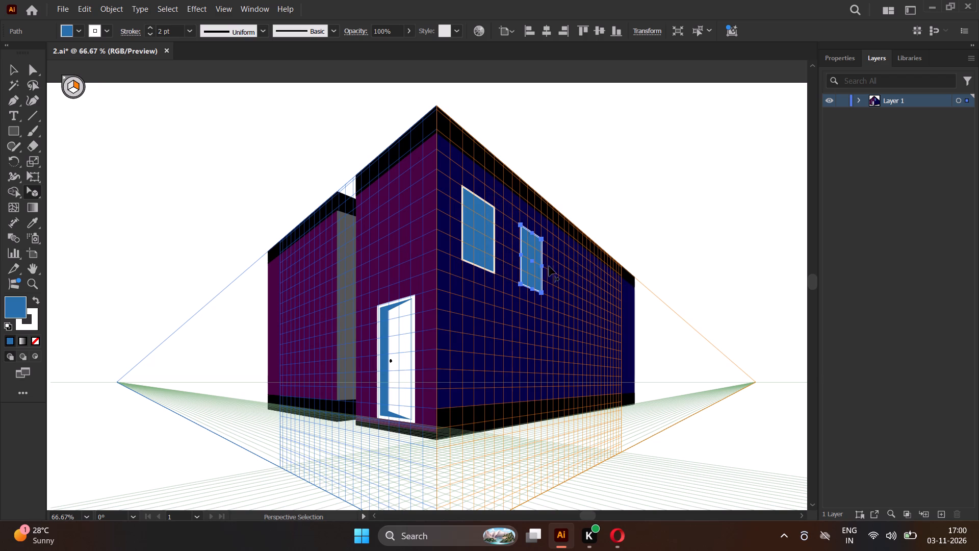
# Repeat the perspective copy four more times at the same spacing to continue the window row to the wall's far end.
pyautogui.hotkey('ctrl', 'd')
pyautogui.keyDown('ctrl'); pyautogui.click(663, 267); pyautogui.keyUp('ctrl')
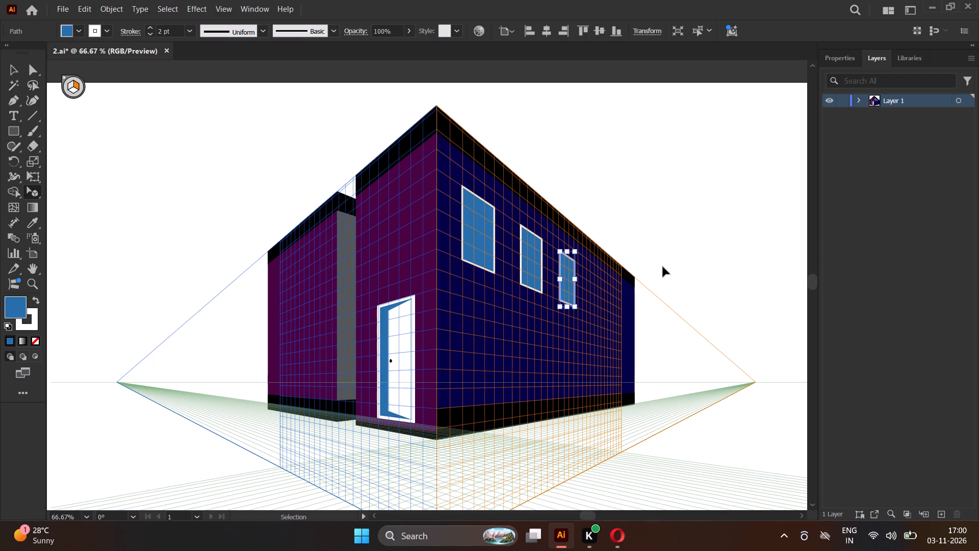
pyautogui.hotkey('ctrl', 'd')
pyautogui.hotkey('ctrl', 'd')
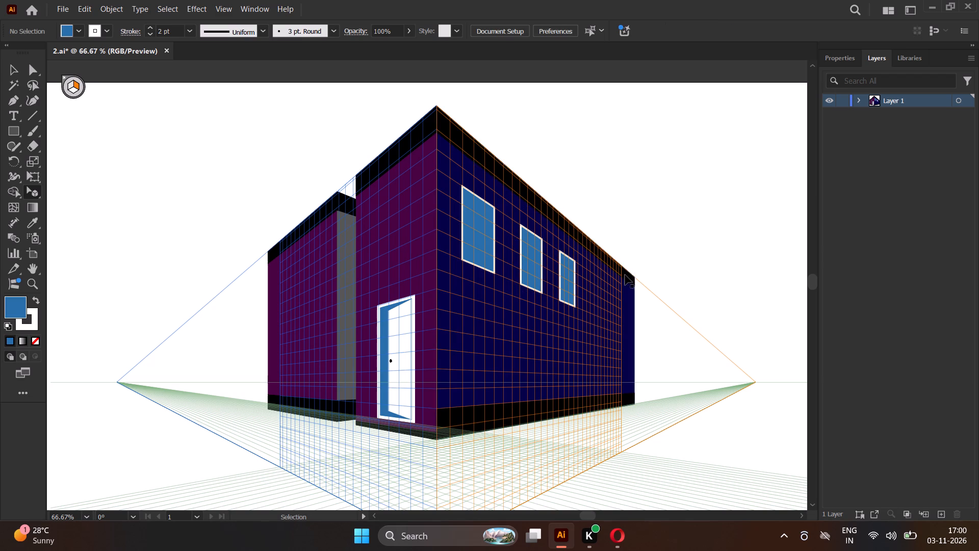
pyautogui.hotkey('ctrl', 'd')
pyautogui.click(571, 280)
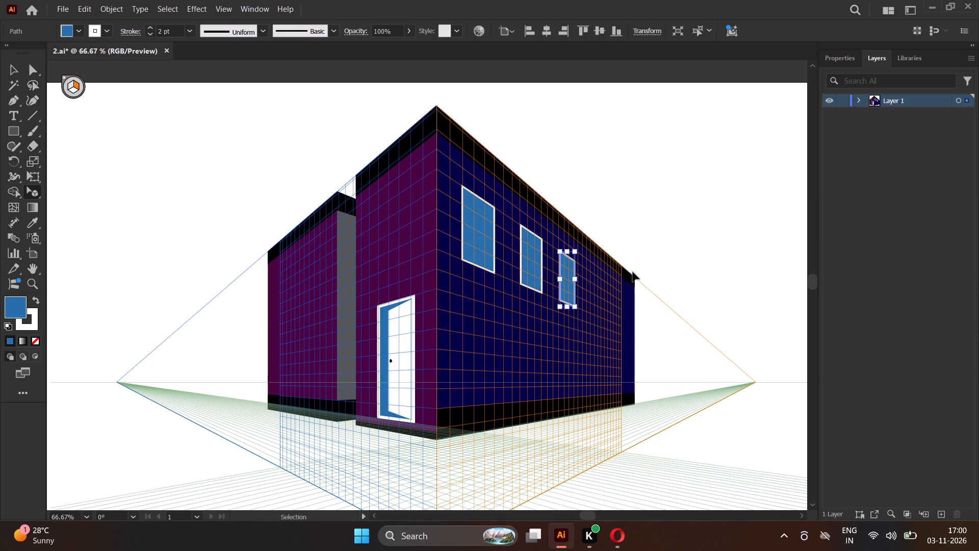
pyautogui.hotkey('ctrl', 'd')
pyautogui.hotkey('ctrl', 'd')
pyautogui.hotkey('ctrl', 'd')
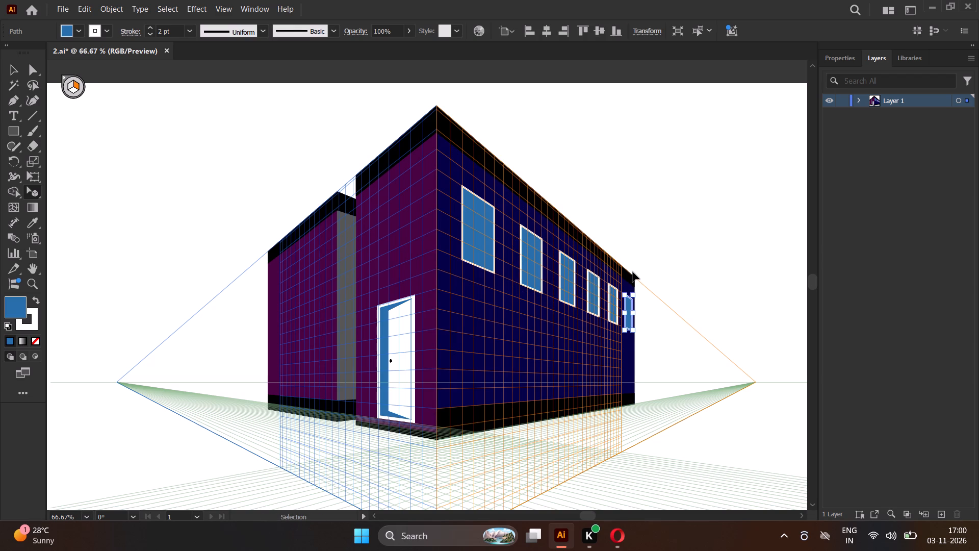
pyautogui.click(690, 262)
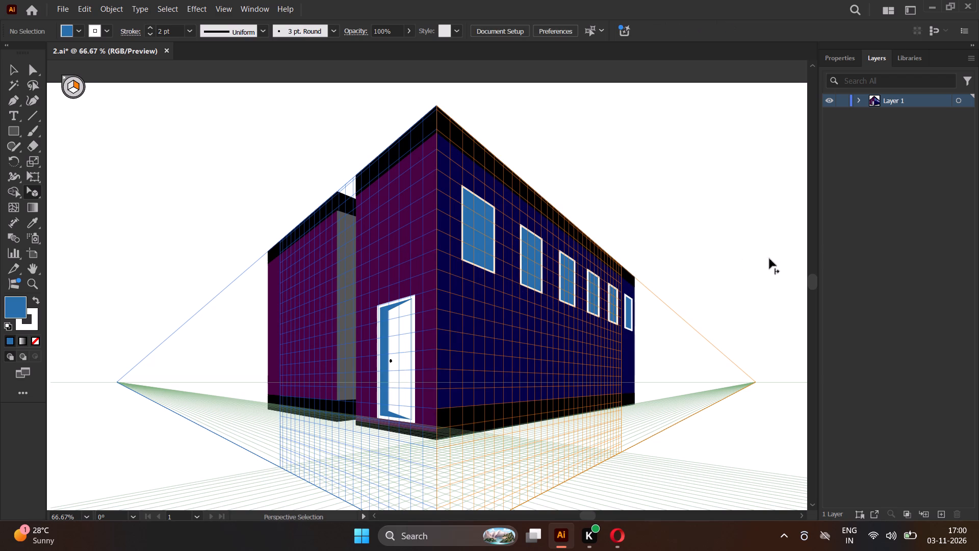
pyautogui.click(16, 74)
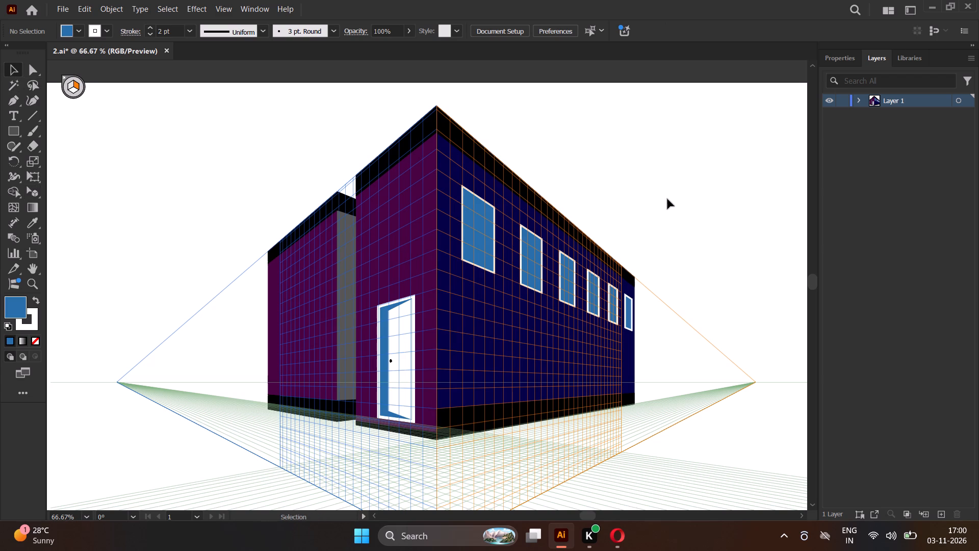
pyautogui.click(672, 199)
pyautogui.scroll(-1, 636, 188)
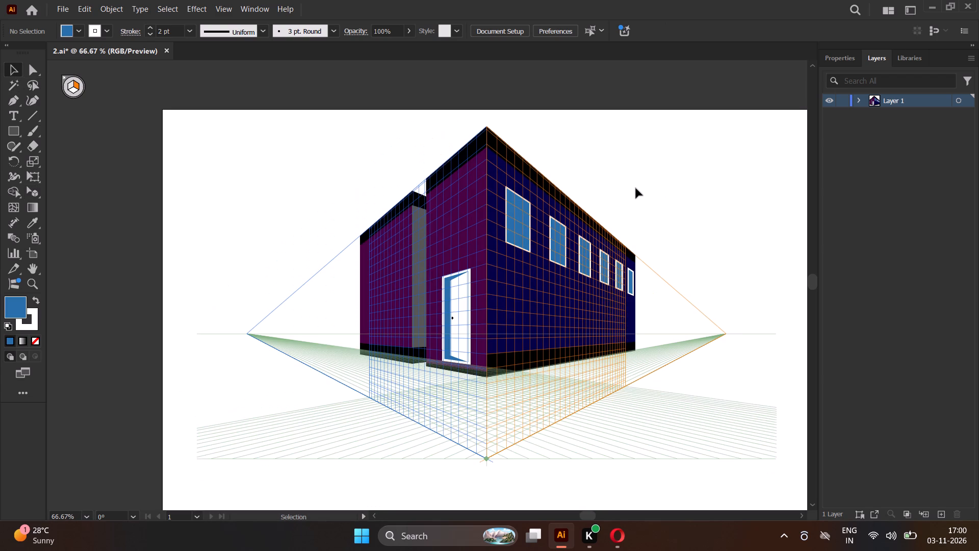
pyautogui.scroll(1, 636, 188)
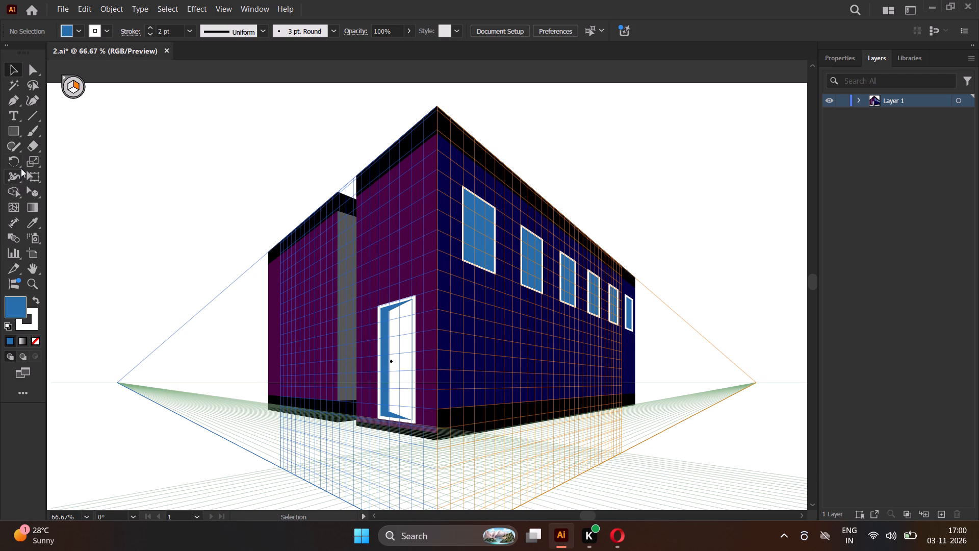
# Draw a white-framed blue window about 70 pt wide with the Rectangle tool on the left perspective plane, high on the recessed purple wall.
pyautogui.click(12, 124)
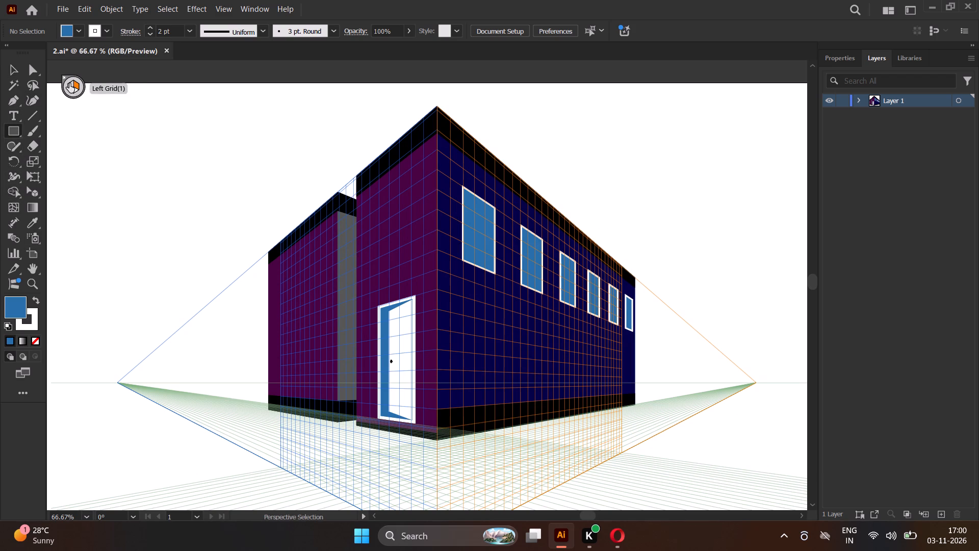
pyautogui.click(69, 83)
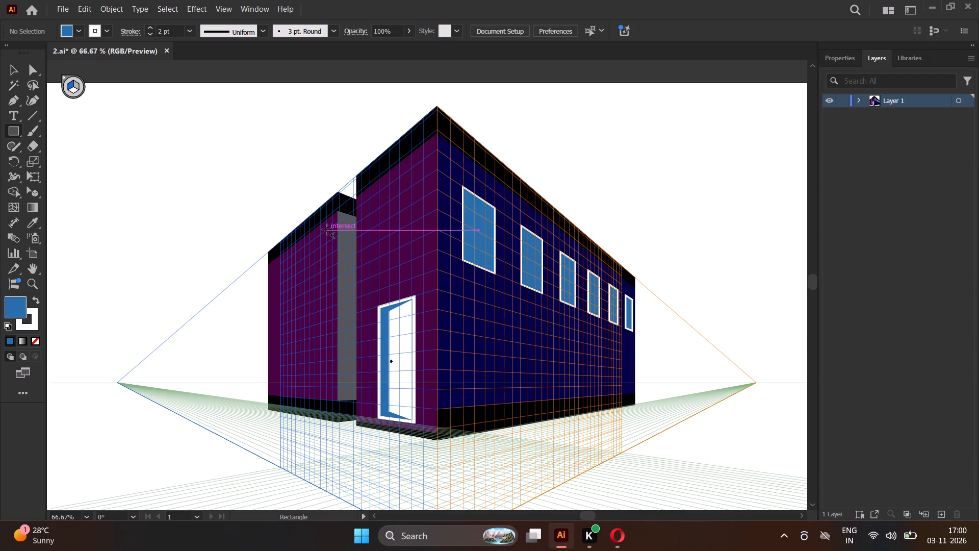
pyautogui.moveTo(326, 229); pyautogui.dragTo(314, 261)
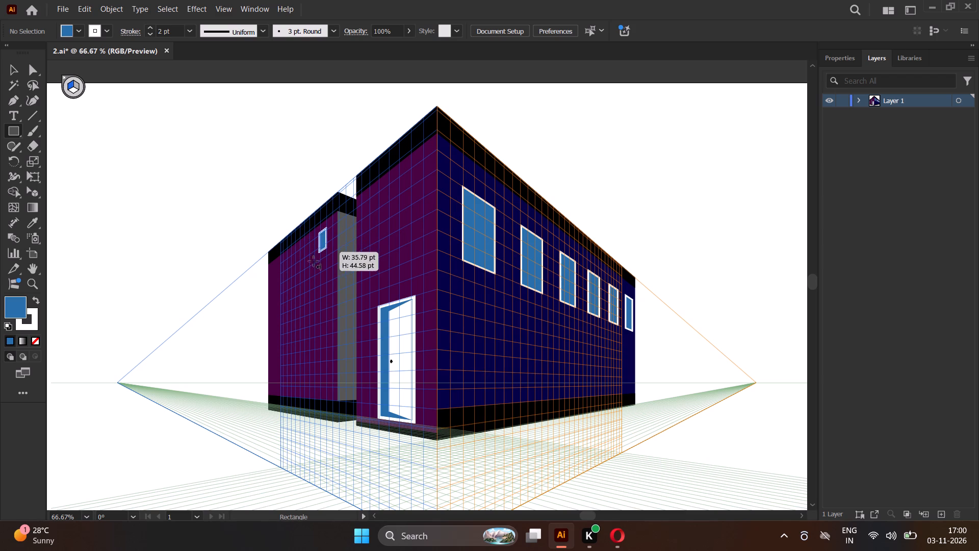
pyautogui.moveTo(314, 261); pyautogui.dragTo(313, 298)
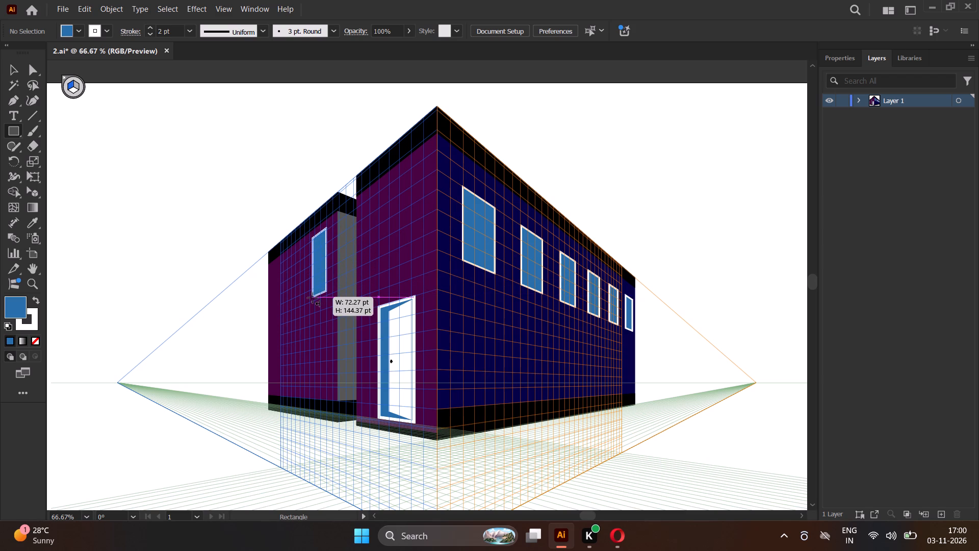
pyautogui.moveTo(313, 298); pyautogui.dragTo(313, 284)
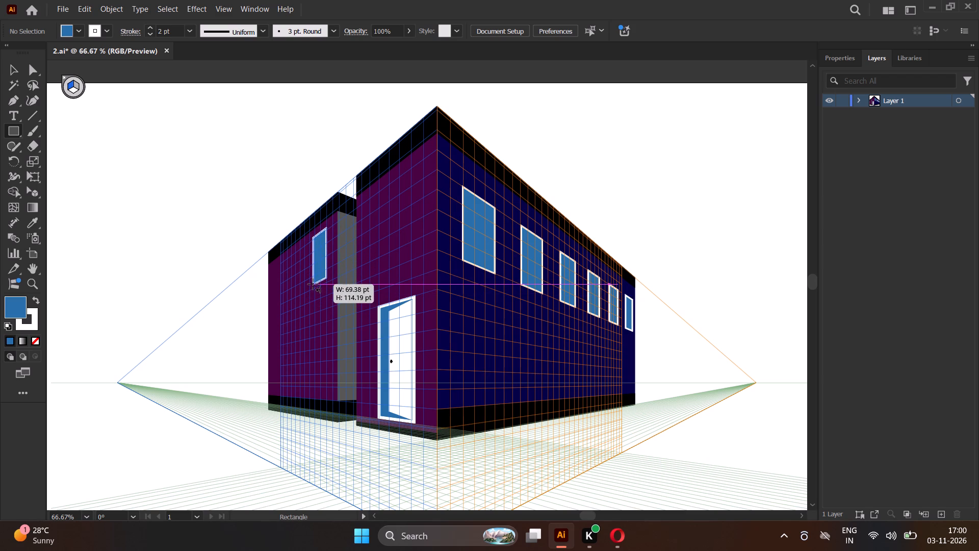
pyautogui.moveTo(313, 284); pyautogui.dragTo(313, 287)
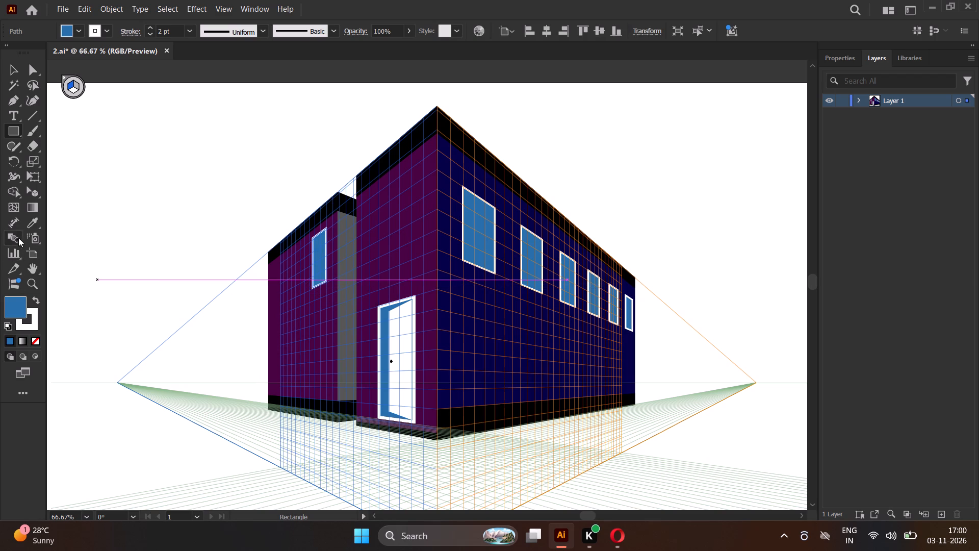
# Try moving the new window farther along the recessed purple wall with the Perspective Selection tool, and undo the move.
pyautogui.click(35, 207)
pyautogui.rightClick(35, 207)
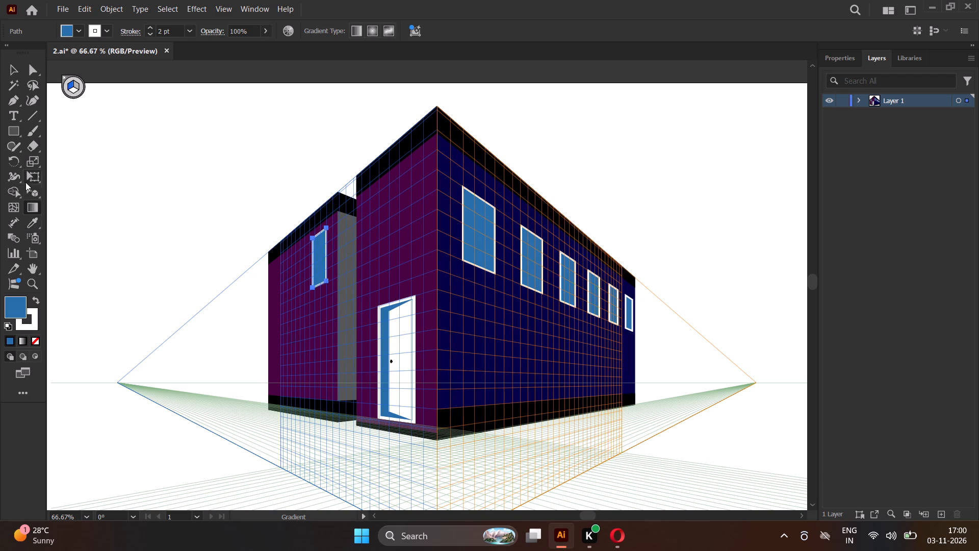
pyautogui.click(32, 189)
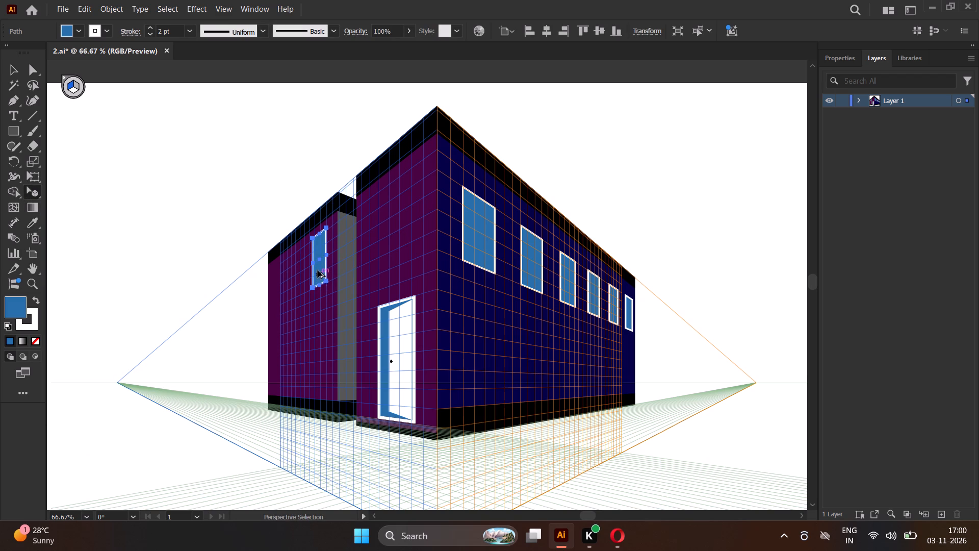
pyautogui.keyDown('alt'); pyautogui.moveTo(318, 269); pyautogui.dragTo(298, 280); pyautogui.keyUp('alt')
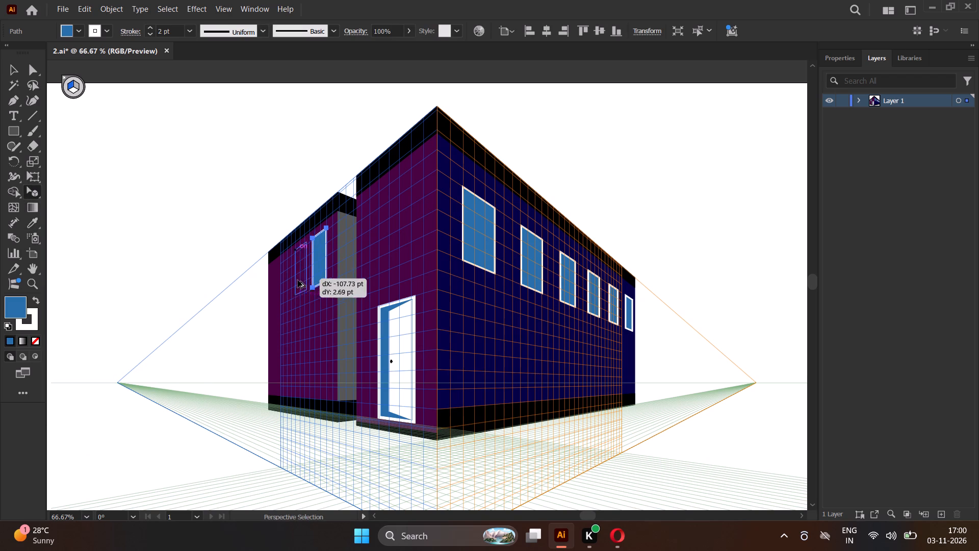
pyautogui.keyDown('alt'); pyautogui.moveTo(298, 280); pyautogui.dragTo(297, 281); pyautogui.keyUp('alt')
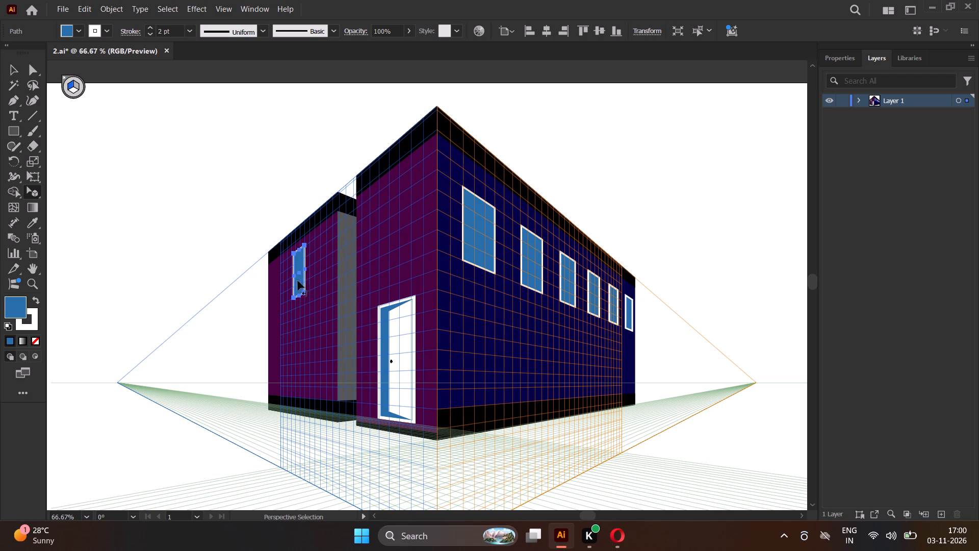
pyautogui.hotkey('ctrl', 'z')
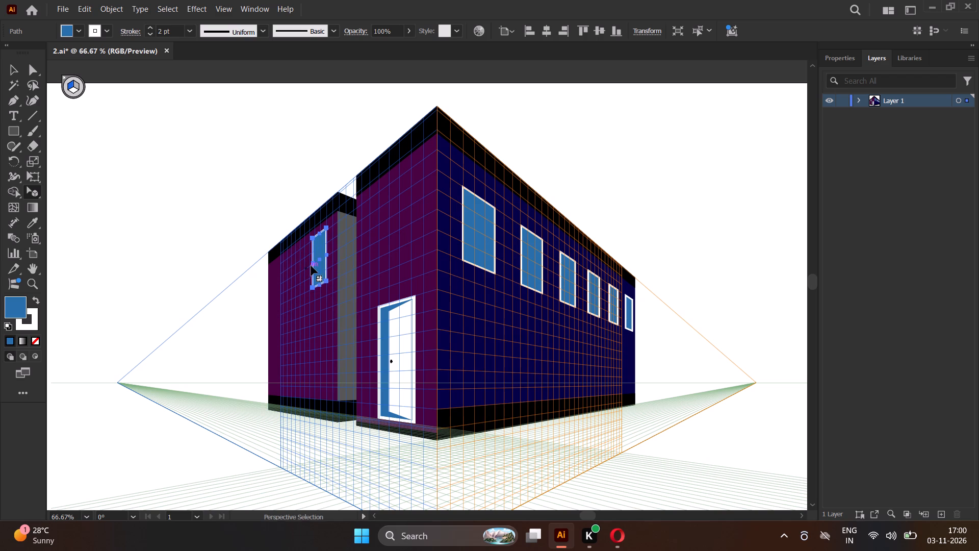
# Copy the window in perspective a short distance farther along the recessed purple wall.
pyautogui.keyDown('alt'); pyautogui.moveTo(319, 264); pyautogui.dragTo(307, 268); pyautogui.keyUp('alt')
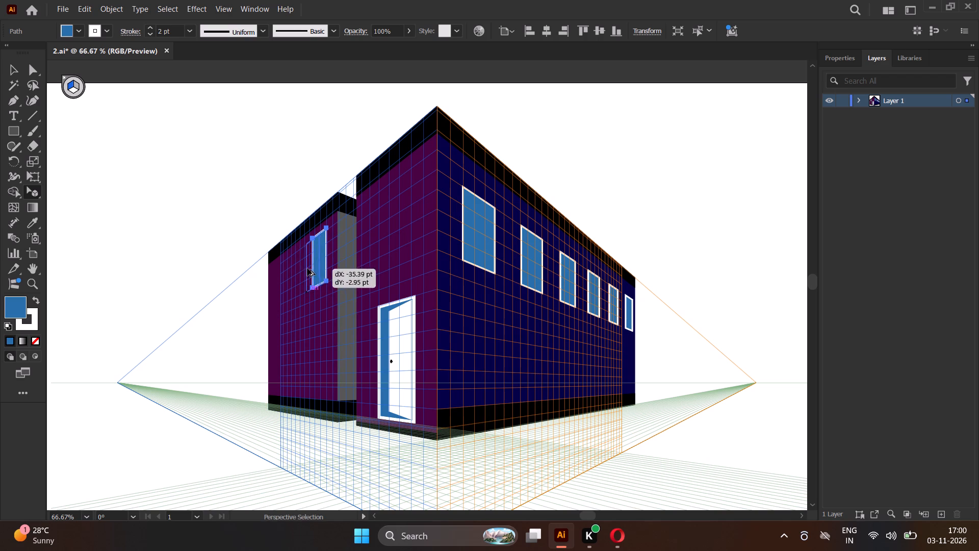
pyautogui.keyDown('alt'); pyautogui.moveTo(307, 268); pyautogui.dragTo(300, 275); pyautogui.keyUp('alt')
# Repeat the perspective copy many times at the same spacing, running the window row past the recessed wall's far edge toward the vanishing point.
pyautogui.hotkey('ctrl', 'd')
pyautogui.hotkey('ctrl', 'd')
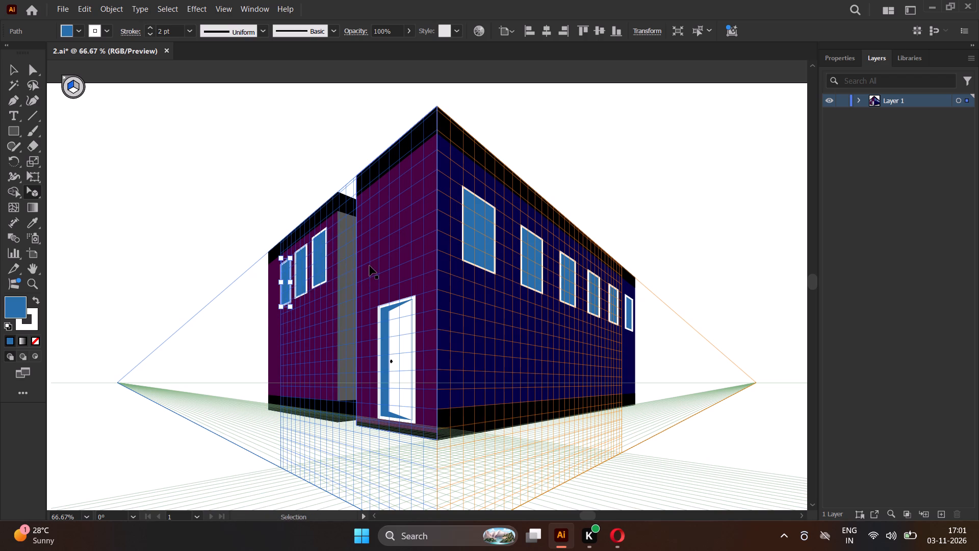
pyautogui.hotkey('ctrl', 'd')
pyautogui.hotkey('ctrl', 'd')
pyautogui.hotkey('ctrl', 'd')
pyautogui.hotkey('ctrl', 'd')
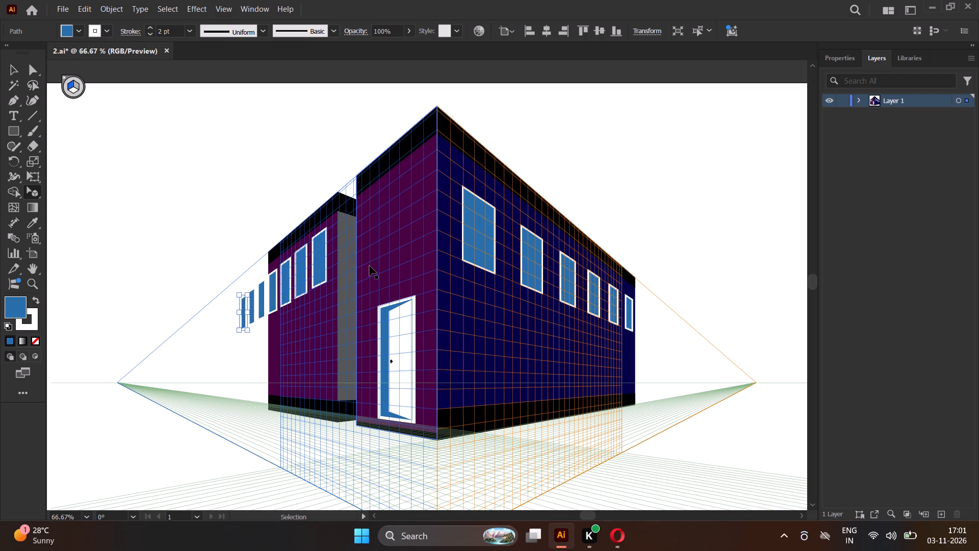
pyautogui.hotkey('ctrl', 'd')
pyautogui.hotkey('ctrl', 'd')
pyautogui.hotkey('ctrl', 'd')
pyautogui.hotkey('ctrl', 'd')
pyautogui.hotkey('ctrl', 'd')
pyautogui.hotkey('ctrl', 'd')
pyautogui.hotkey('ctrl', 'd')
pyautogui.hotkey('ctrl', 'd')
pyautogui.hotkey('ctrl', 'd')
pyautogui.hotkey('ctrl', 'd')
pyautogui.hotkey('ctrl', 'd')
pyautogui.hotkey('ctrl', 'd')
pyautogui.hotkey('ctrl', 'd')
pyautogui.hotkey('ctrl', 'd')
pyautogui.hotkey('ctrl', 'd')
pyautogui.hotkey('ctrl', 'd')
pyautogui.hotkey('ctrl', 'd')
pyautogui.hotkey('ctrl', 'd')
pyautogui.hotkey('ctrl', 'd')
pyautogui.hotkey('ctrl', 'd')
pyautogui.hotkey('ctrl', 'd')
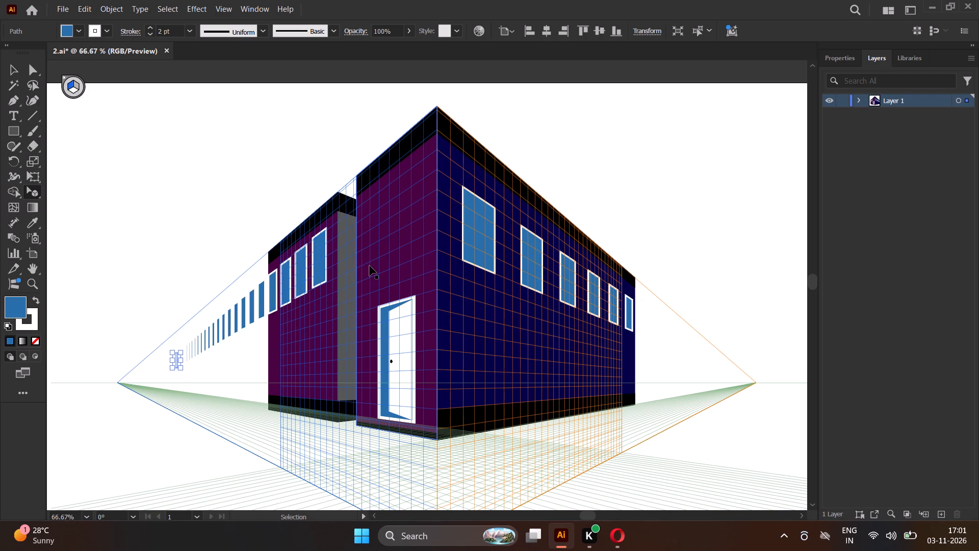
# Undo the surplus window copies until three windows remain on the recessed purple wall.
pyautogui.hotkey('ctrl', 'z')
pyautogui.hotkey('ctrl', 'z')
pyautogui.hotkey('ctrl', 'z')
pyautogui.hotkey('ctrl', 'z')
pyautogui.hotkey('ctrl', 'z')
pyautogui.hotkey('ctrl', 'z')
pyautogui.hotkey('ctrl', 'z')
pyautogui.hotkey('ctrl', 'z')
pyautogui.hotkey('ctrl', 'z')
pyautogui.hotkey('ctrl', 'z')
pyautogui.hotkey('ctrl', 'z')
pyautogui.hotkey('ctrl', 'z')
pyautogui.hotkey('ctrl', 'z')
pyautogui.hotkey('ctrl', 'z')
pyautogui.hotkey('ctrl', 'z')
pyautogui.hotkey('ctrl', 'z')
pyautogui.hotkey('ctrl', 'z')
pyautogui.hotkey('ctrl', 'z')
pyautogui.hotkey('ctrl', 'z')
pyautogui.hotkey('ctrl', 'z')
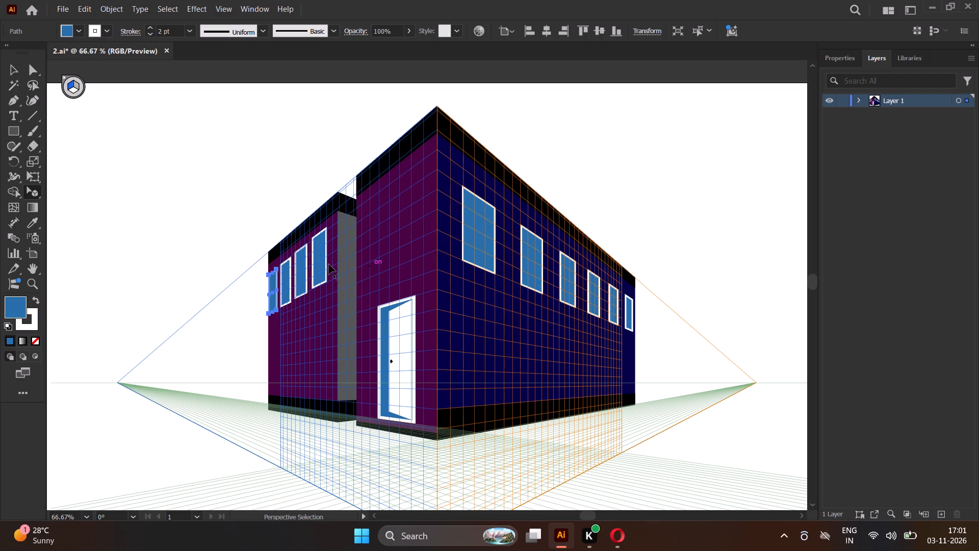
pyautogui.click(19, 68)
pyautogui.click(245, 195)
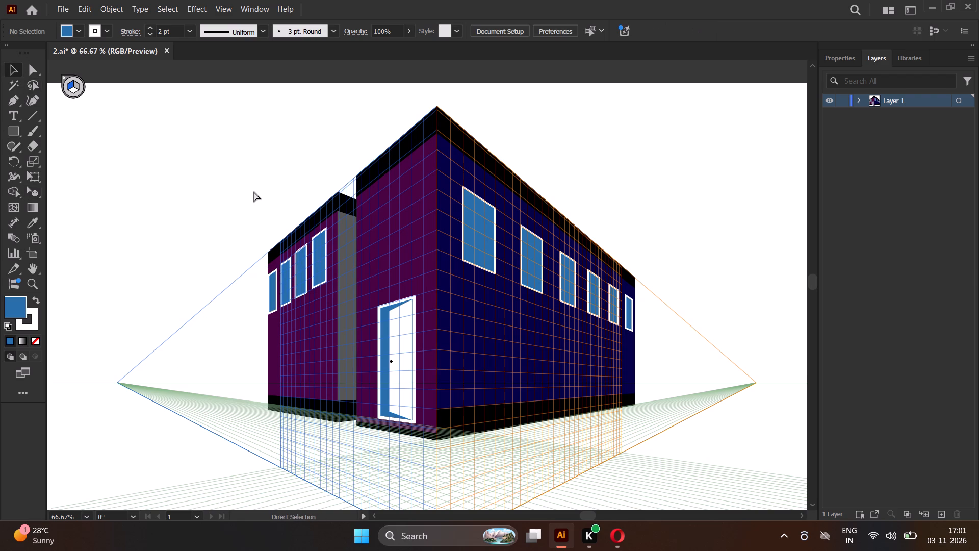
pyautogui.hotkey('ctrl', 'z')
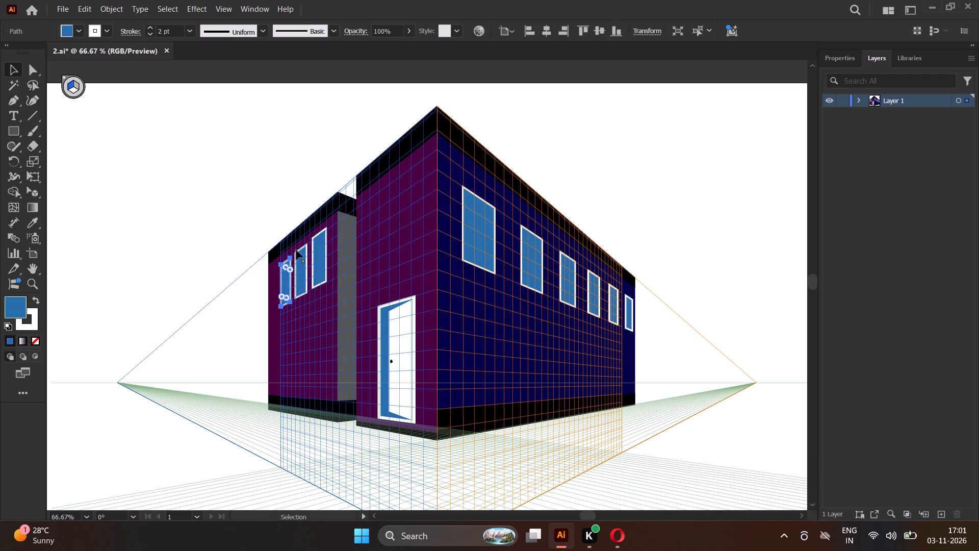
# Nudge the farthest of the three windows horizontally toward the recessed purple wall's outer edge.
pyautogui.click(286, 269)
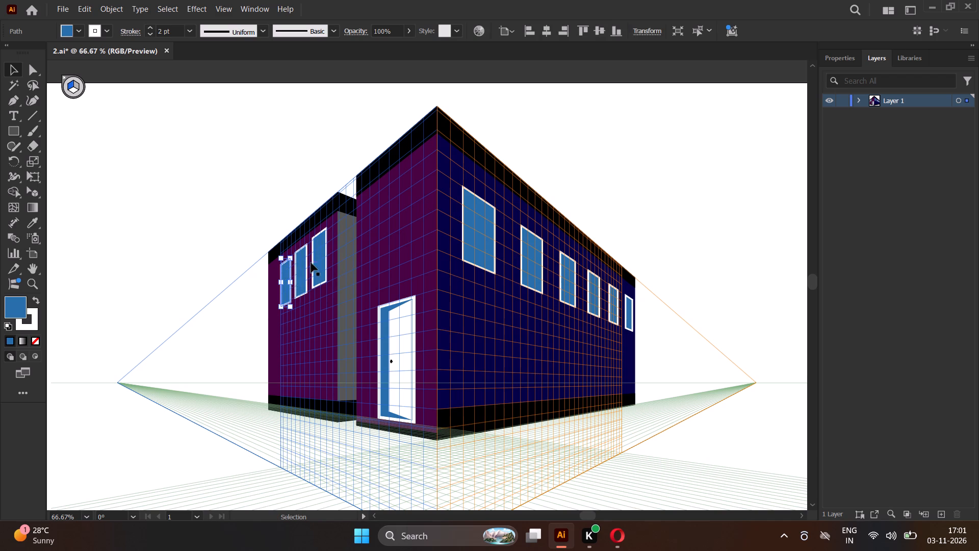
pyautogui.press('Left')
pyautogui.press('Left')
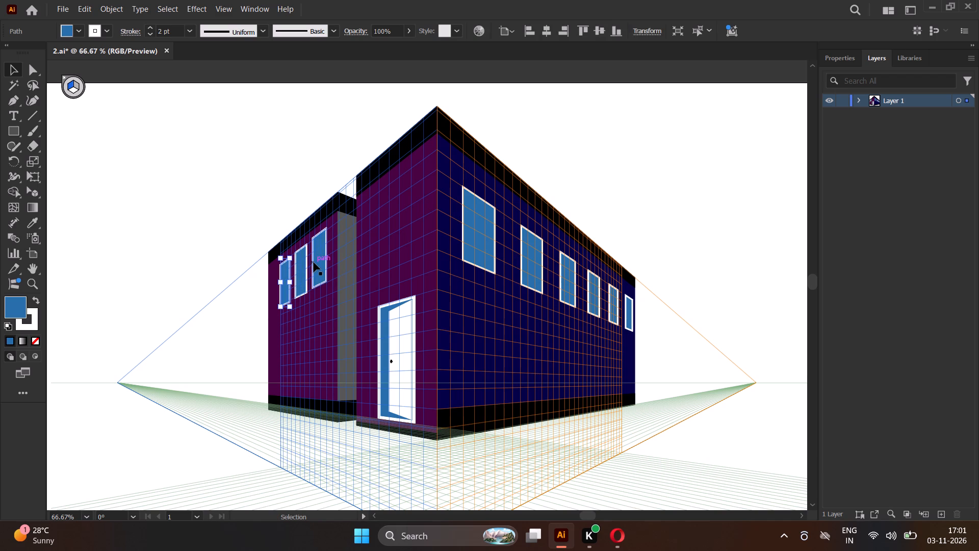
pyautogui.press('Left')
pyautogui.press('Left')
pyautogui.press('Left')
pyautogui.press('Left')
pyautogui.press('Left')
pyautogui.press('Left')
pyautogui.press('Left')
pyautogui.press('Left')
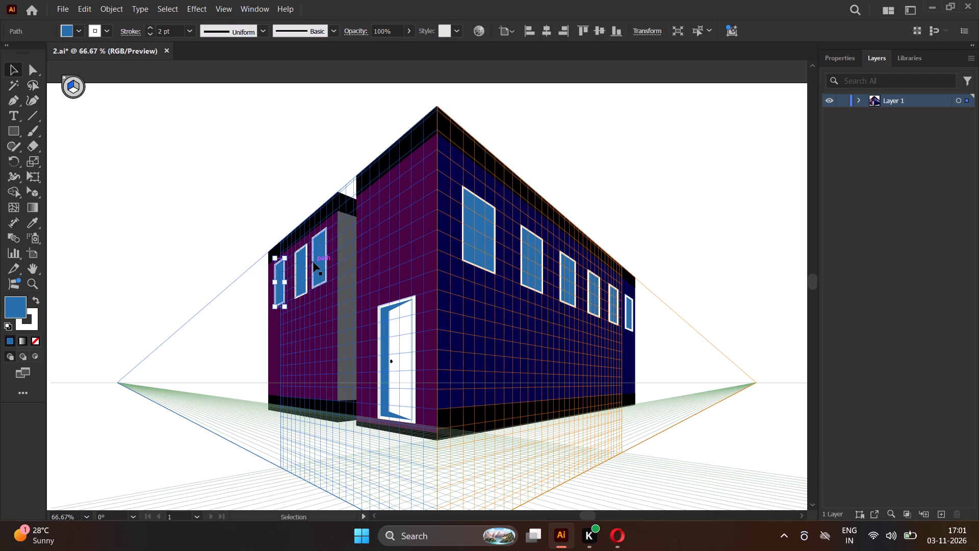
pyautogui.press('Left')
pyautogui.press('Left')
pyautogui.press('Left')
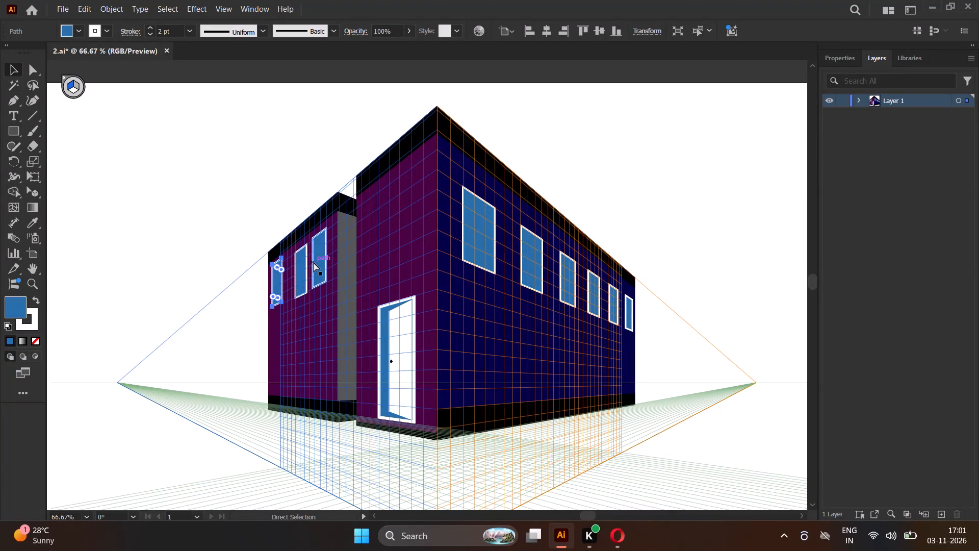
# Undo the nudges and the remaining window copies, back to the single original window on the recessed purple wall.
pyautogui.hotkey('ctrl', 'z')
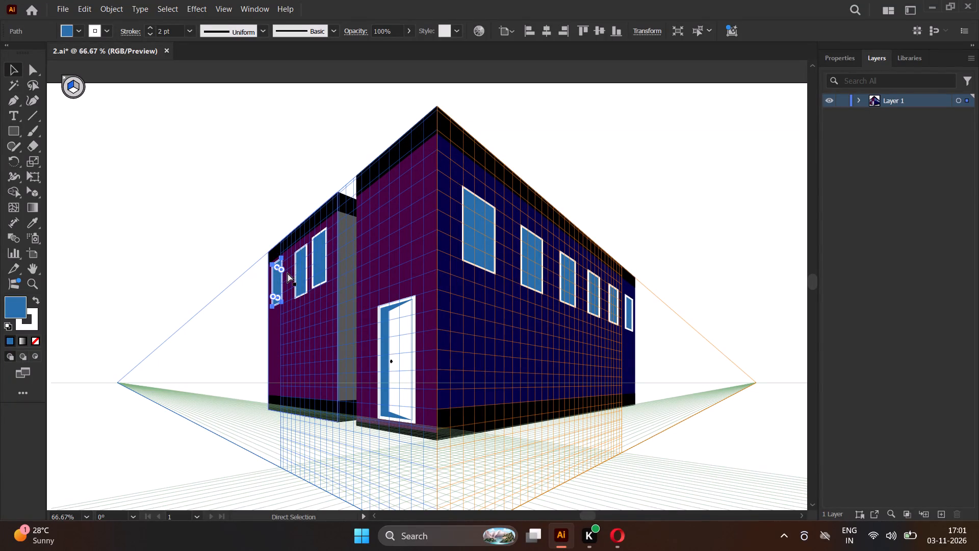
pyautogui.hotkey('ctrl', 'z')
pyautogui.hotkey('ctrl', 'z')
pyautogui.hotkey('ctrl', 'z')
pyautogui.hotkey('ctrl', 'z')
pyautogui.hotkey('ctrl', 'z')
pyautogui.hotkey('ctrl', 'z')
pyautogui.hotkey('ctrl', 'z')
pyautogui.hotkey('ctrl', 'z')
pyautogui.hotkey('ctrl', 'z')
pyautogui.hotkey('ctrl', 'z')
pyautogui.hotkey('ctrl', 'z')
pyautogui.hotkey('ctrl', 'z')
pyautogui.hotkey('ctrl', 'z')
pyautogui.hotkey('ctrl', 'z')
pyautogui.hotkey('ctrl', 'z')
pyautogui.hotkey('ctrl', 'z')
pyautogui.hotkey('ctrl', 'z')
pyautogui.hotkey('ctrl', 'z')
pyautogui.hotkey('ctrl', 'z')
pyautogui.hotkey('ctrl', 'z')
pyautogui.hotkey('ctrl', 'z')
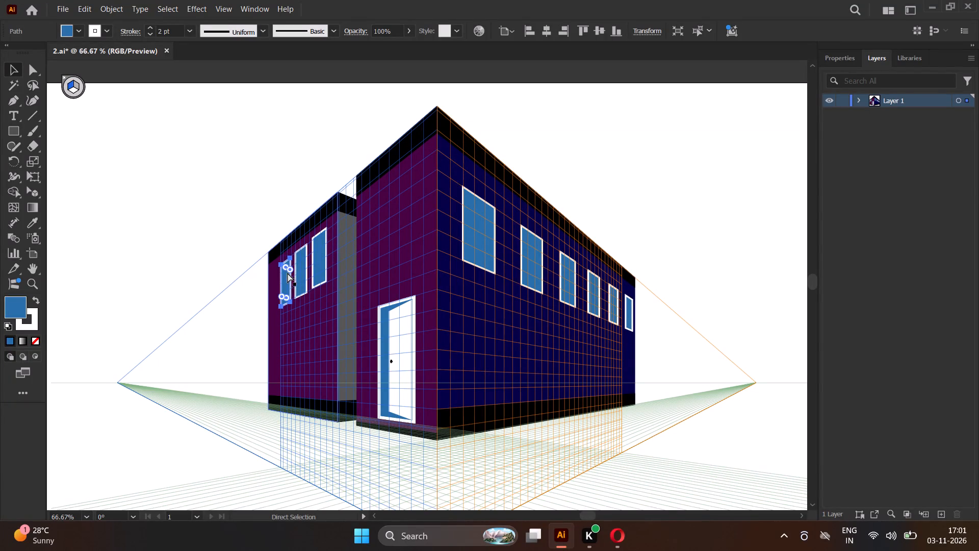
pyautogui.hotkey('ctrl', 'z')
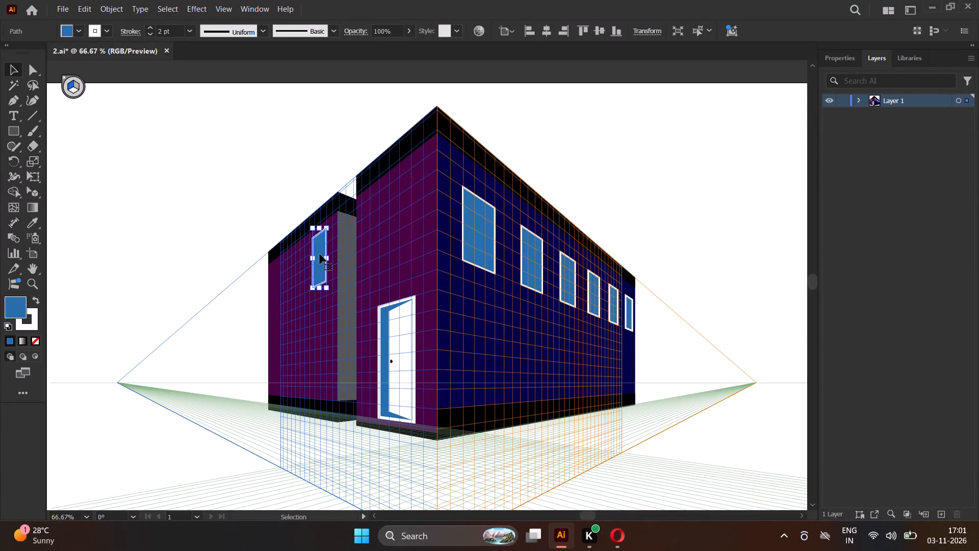
# Copy the window in perspective about 138 pt farther along the recessed purple wall and about 5 pt down with the Perspective Selection tool.
pyautogui.click(34, 188)
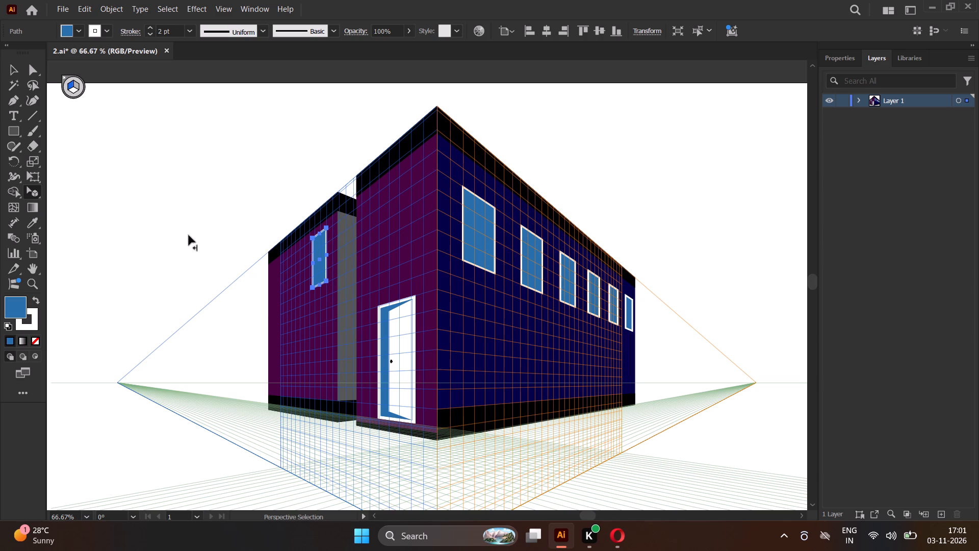
pyautogui.scroll(2, 260, 273)
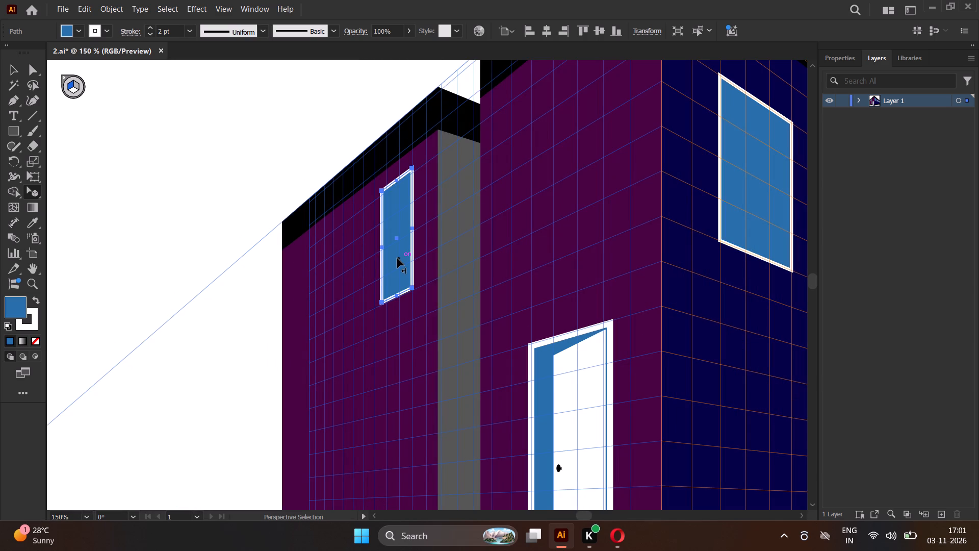
pyautogui.keyDown('alt'); pyautogui.moveTo(397, 258); pyautogui.dragTo(345, 281); pyautogui.keyUp('alt')
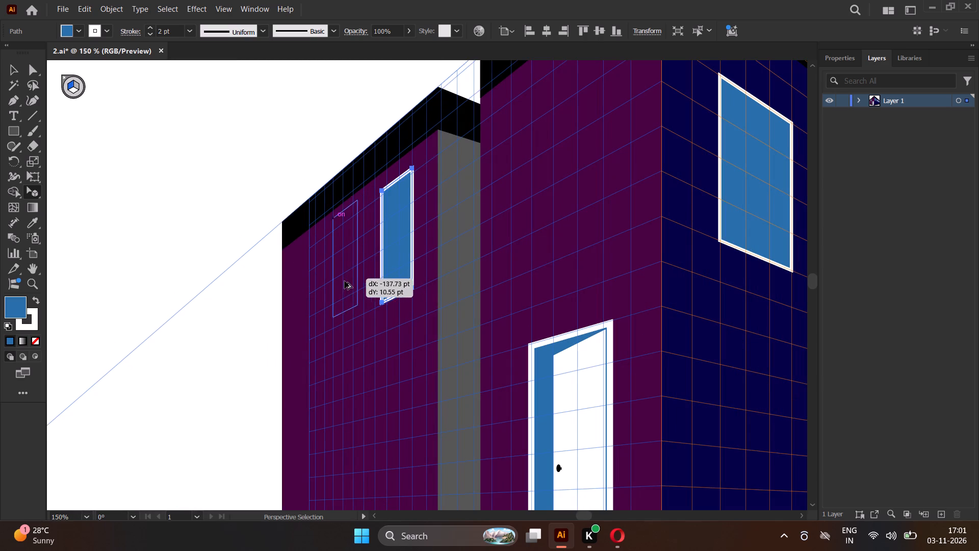
pyautogui.keyDown('alt'); pyautogui.moveTo(345, 281); pyautogui.dragTo(347, 291); pyautogui.keyUp('alt')
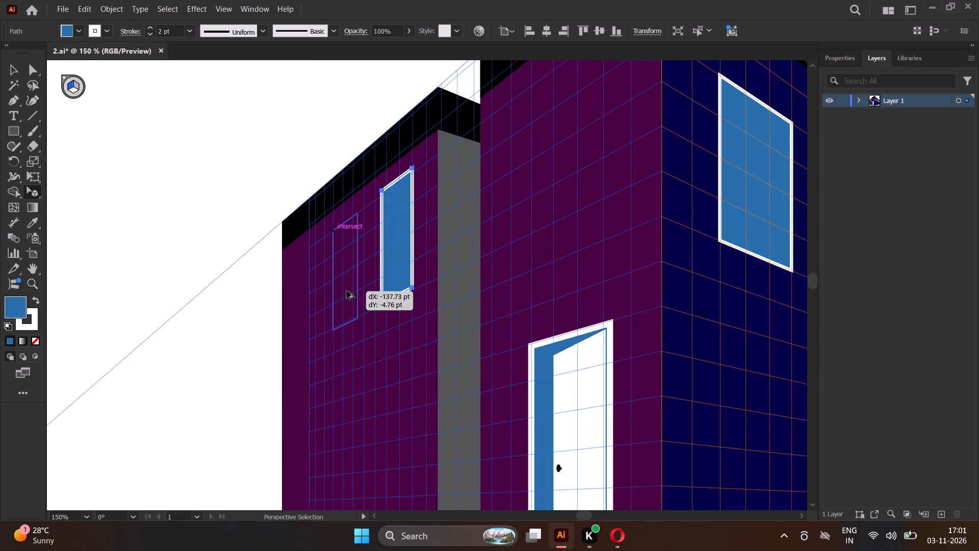
pyautogui.keyDown('alt'); pyautogui.moveTo(347, 291); pyautogui.dragTo(344, 290); pyautogui.keyUp('alt')
pyautogui.keyDown('alt'); pyautogui.moveTo(344, 290); pyautogui.dragTo(346, 291); pyautogui.keyUp('alt')
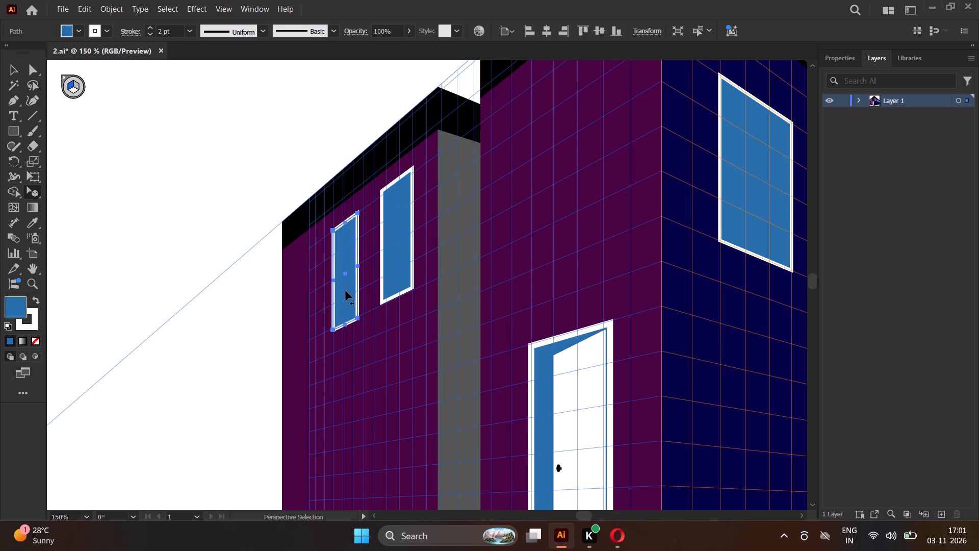
# Repeat the last perspective copy to add a third window near the recessed purple wall's outer edge.
pyautogui.hotkey('ctrl', 'd')
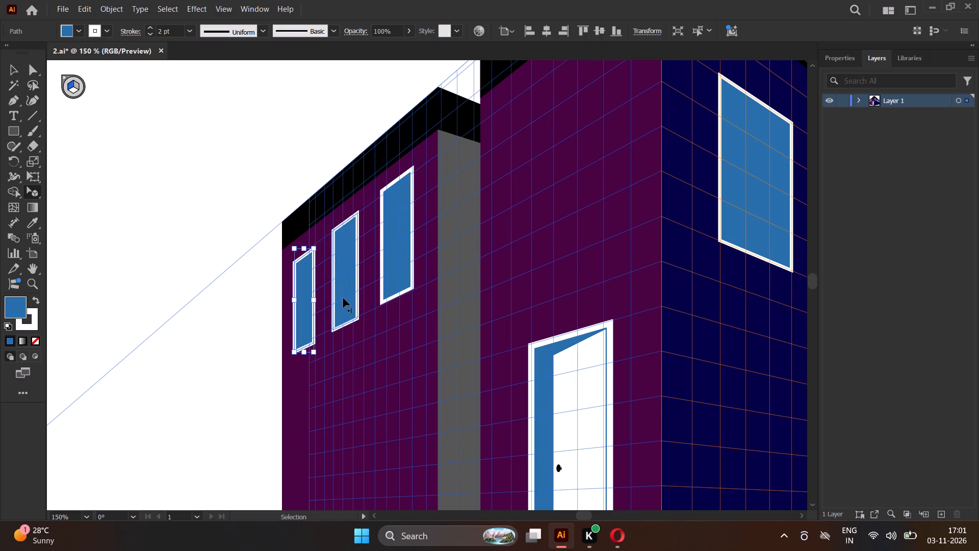
pyautogui.click(11, 63)
pyautogui.click(105, 143)
pyautogui.scroll(-2, 135, 154)
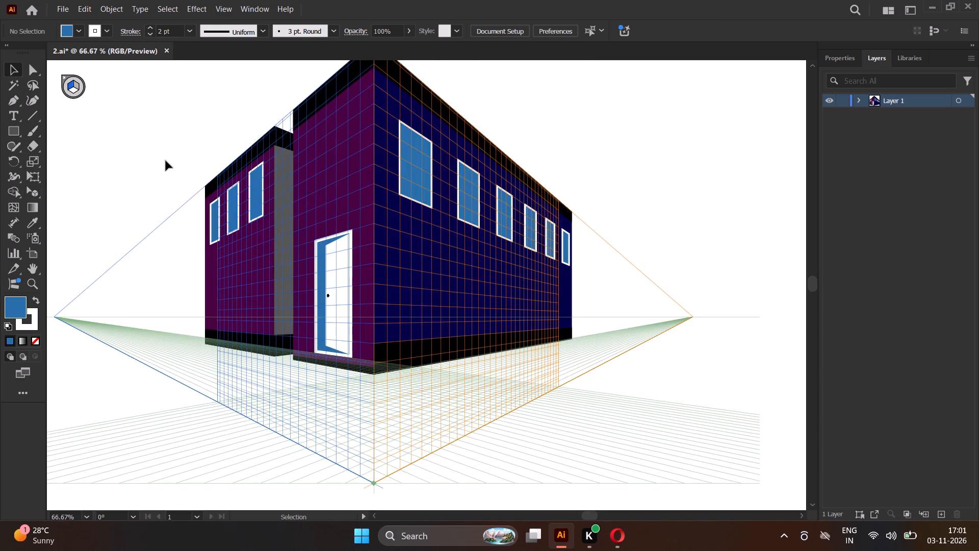
pyautogui.scroll(-1, 174, 161)
pyautogui.scroll(-1, 325, 157)
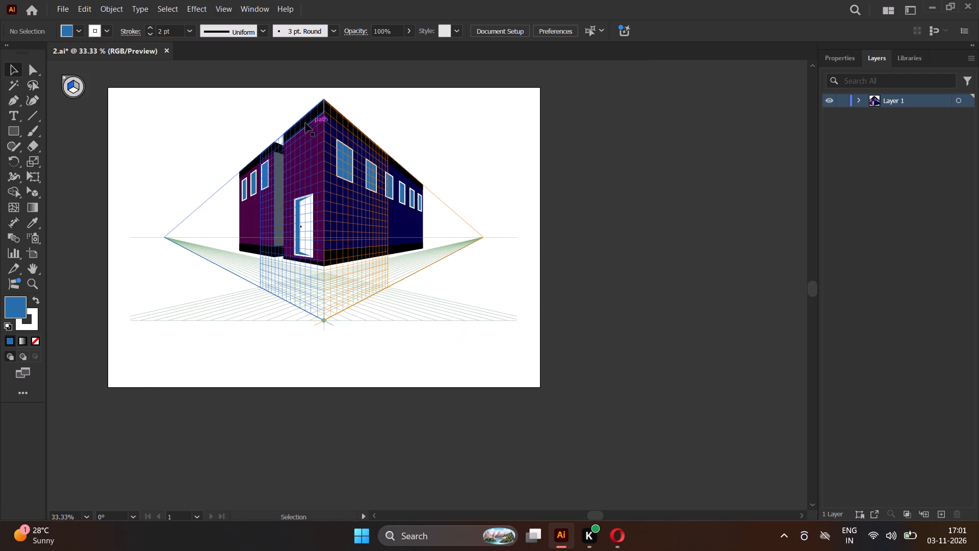
pyautogui.scroll(-1, 275, 226)
pyautogui.scroll(5, 241, 146)
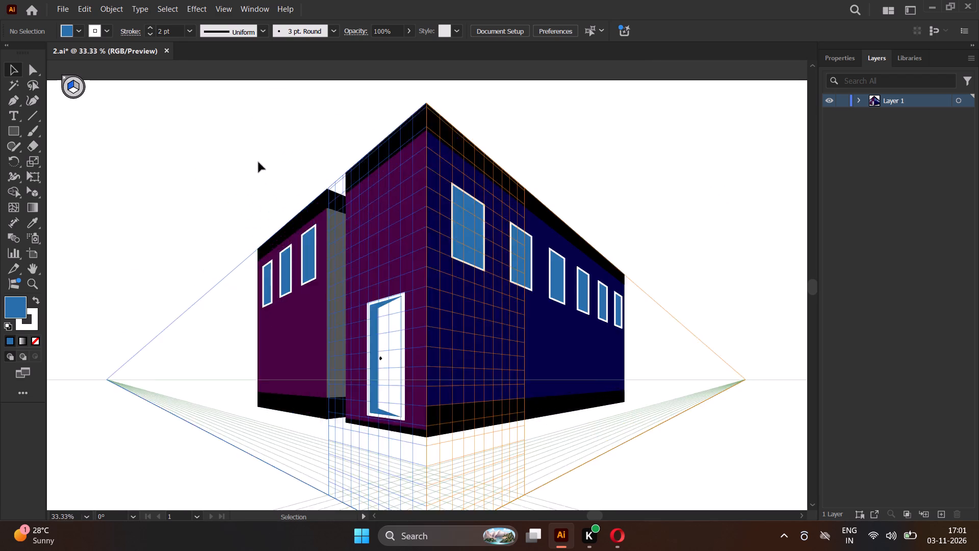
# Change the fill of the recessed wall's window nearest the grey wall to teal 29A8A5.
pyautogui.click(341, 300)
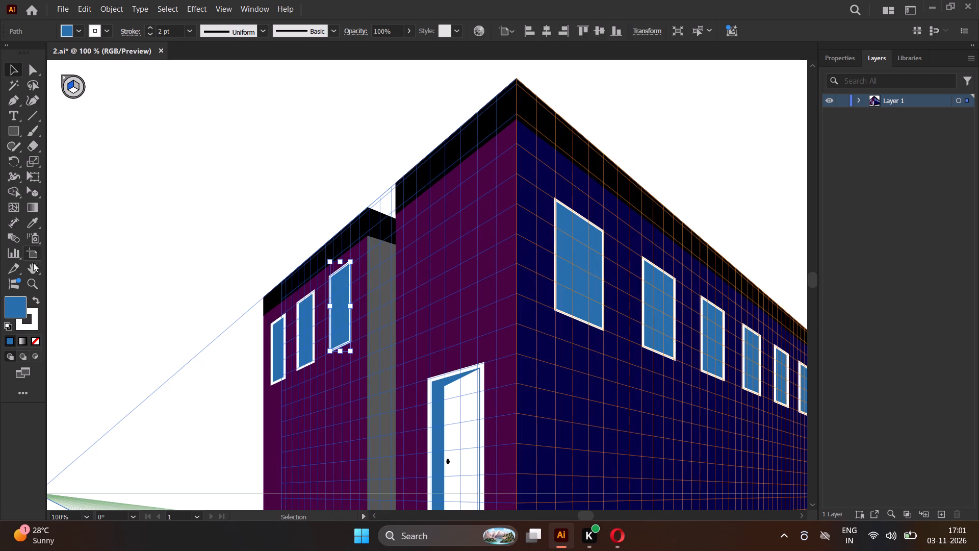
pyautogui.doubleClick(11, 309)
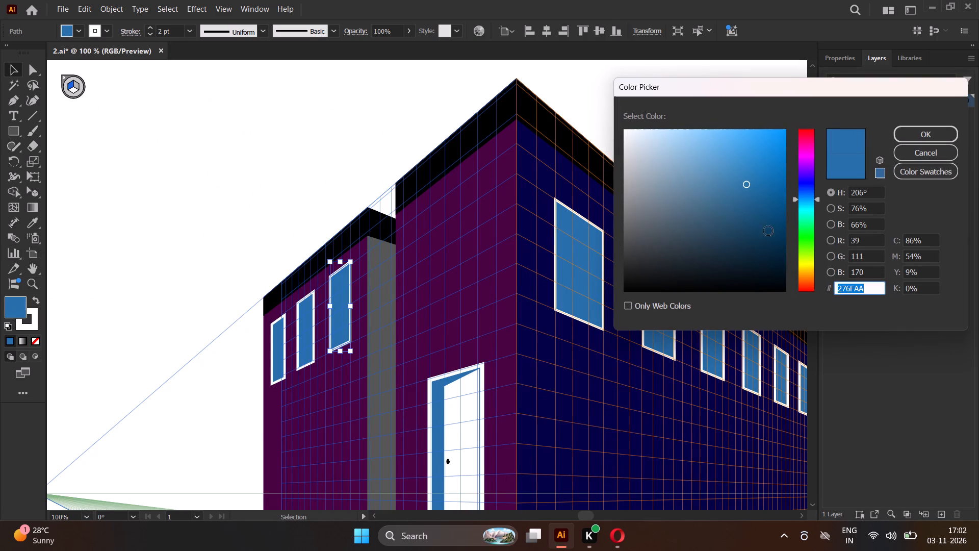
pyautogui.moveTo(808, 216); pyautogui.dragTo(809, 211)
pyautogui.click(922, 130)
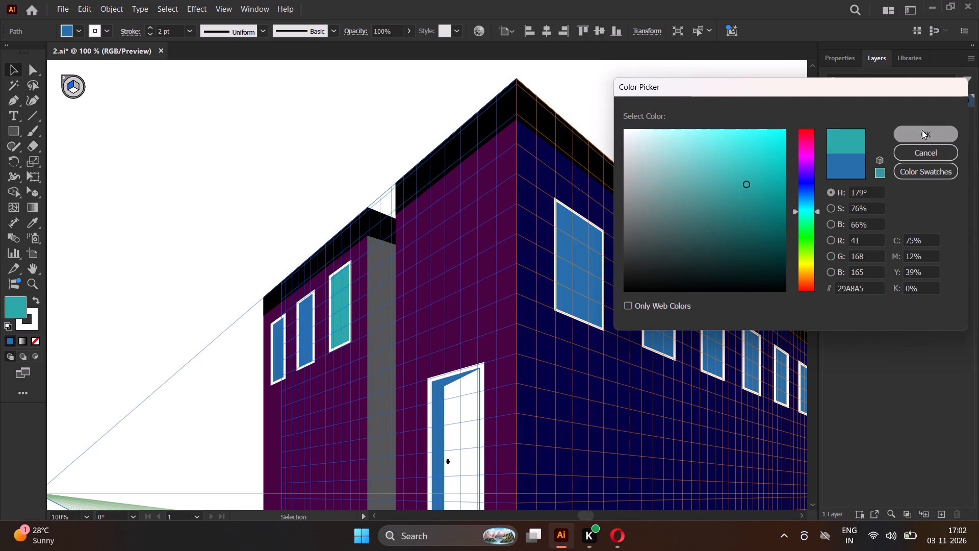
# Match the middle window on the recessed purple wall to the teal window's fill with the Eyedropper.
pyautogui.click(304, 320)
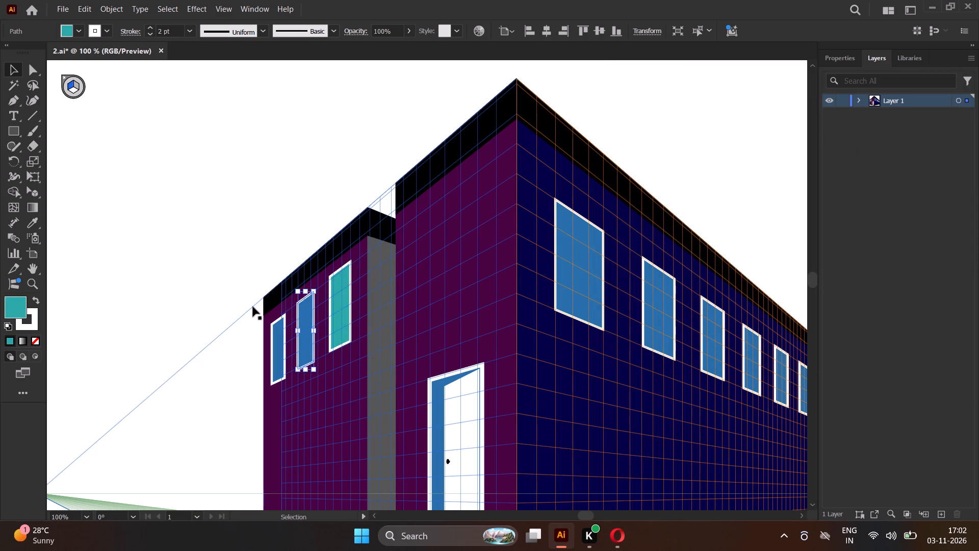
pyautogui.click(33, 222)
pyautogui.click(339, 310)
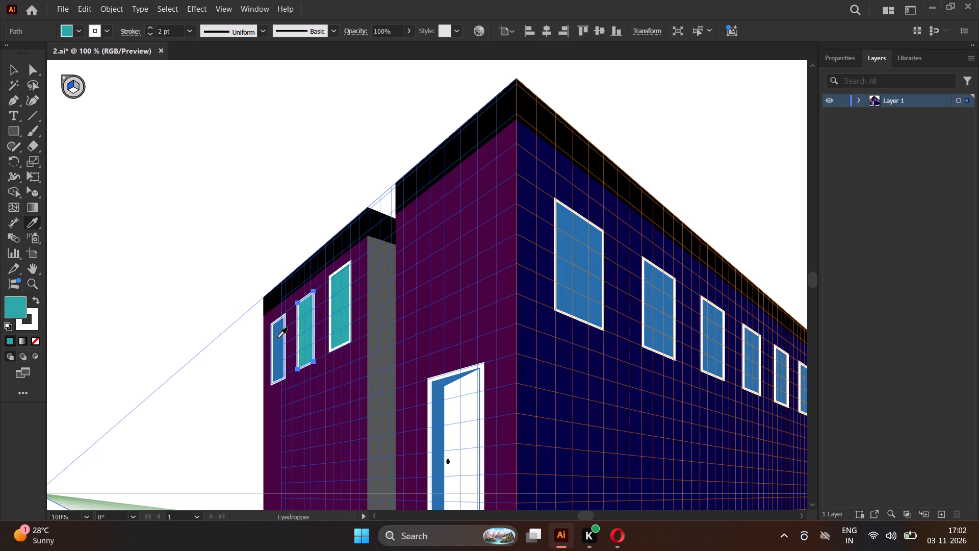
pyautogui.click(276, 338)
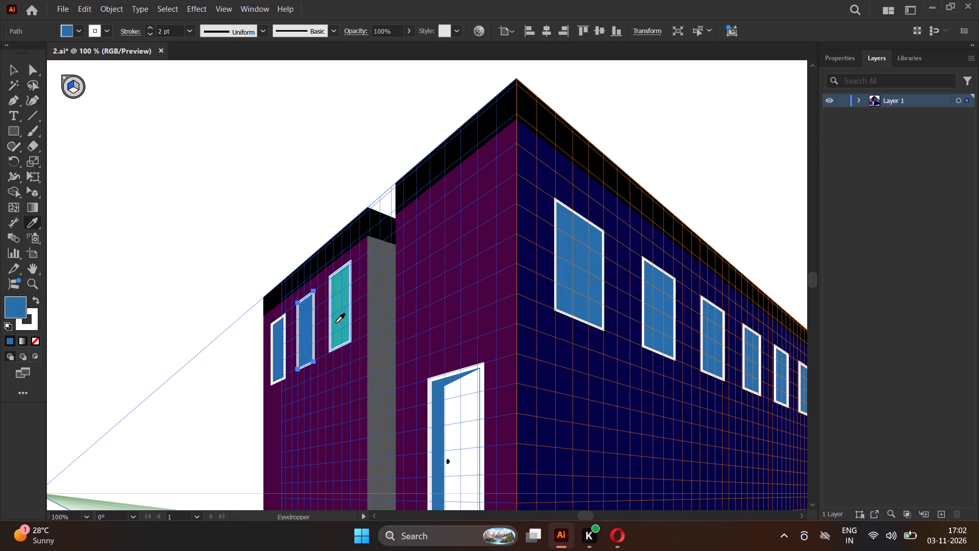
pyautogui.click(336, 323)
pyautogui.press('v')
# Match the outermost window on the recessed purple wall to the teal window's fill with the Eyedropper.
pyautogui.click(274, 339)
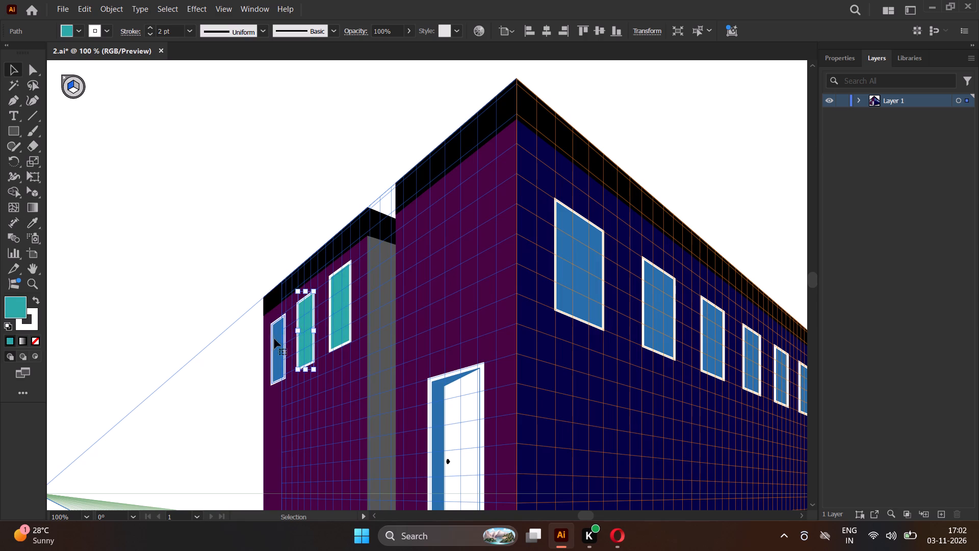
pyautogui.click(345, 333)
pyautogui.press('i')
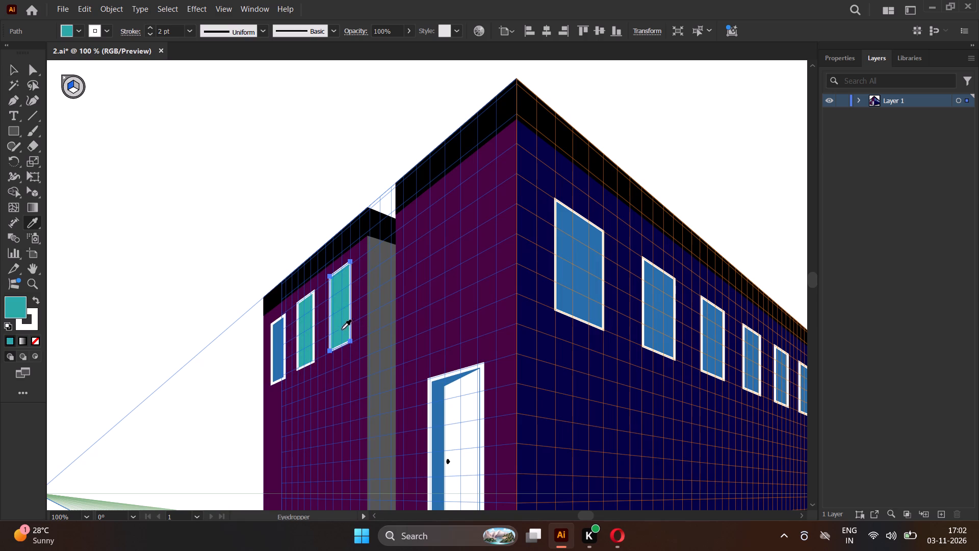
pyautogui.click(341, 329)
pyautogui.click(335, 320)
pyautogui.press('v')
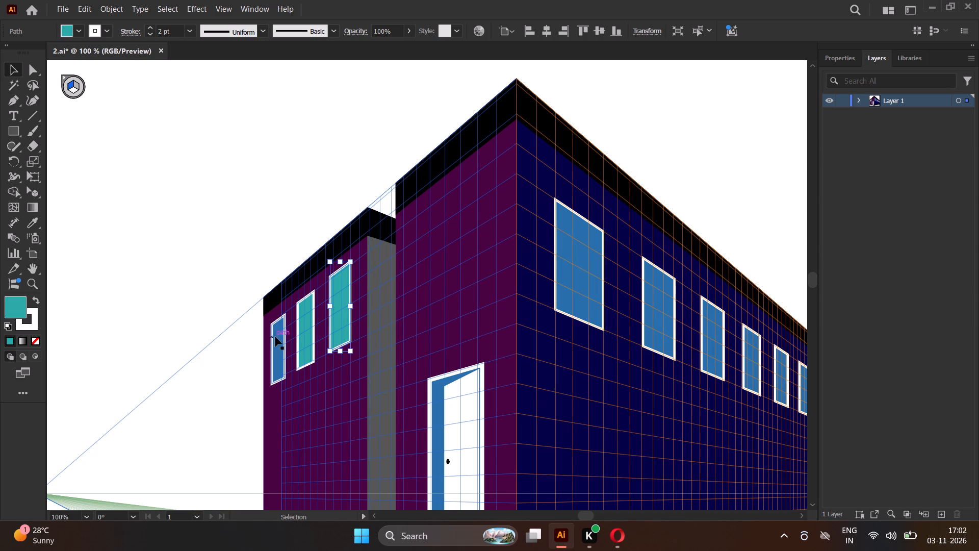
pyautogui.click(276, 337)
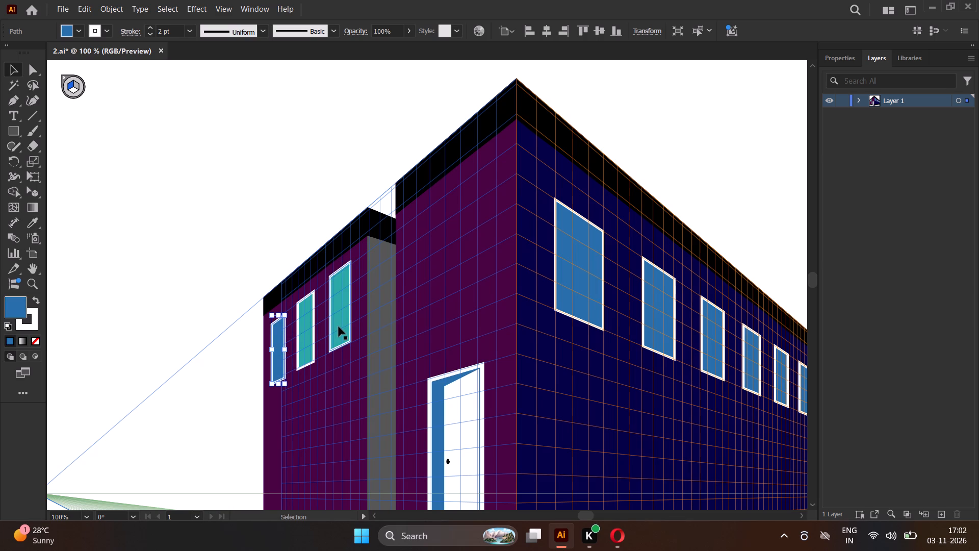
pyautogui.press('i')
pyautogui.click(339, 327)
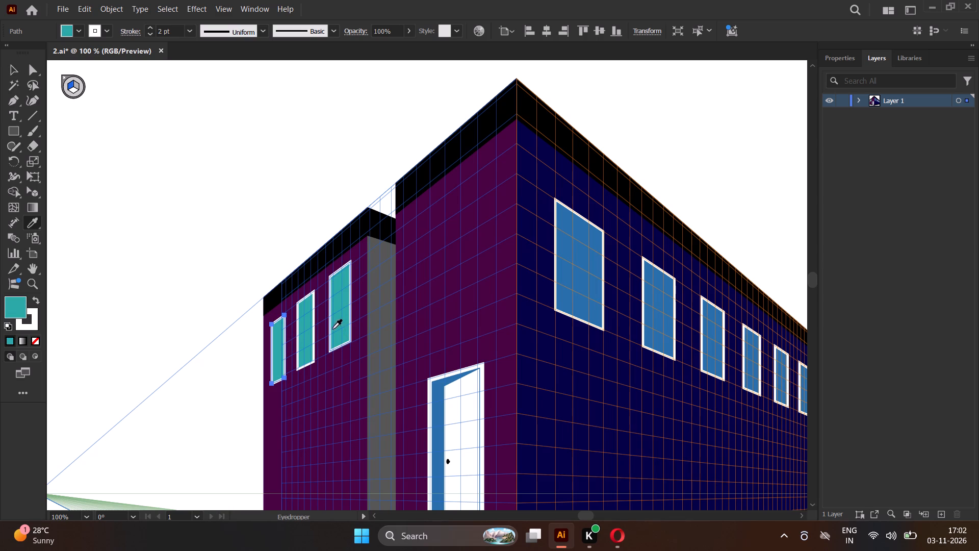
pyautogui.press('v')
pyautogui.click(238, 200)
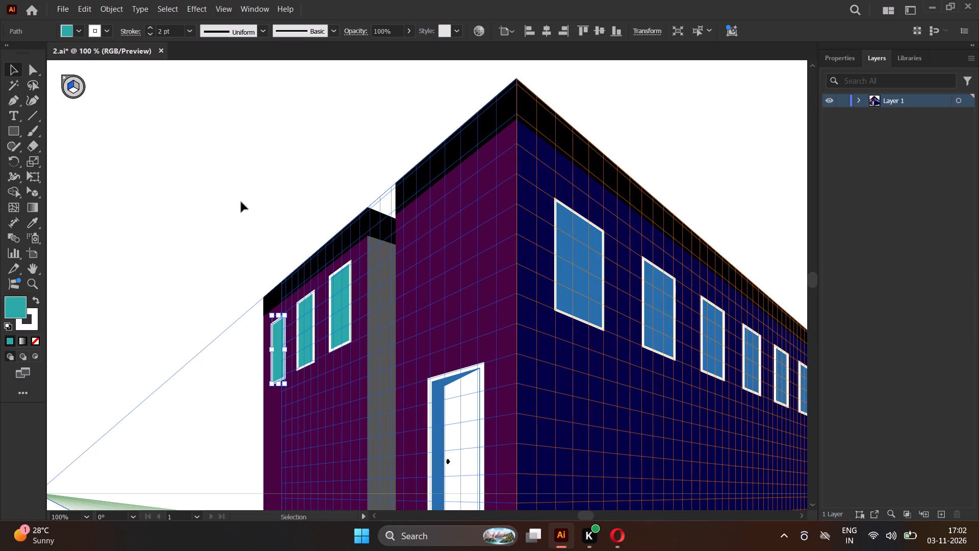
# Examine the whole building with the perspective grid temporarily hidden, and show the grid again.
pyautogui.scroll(-2, 227, 202)
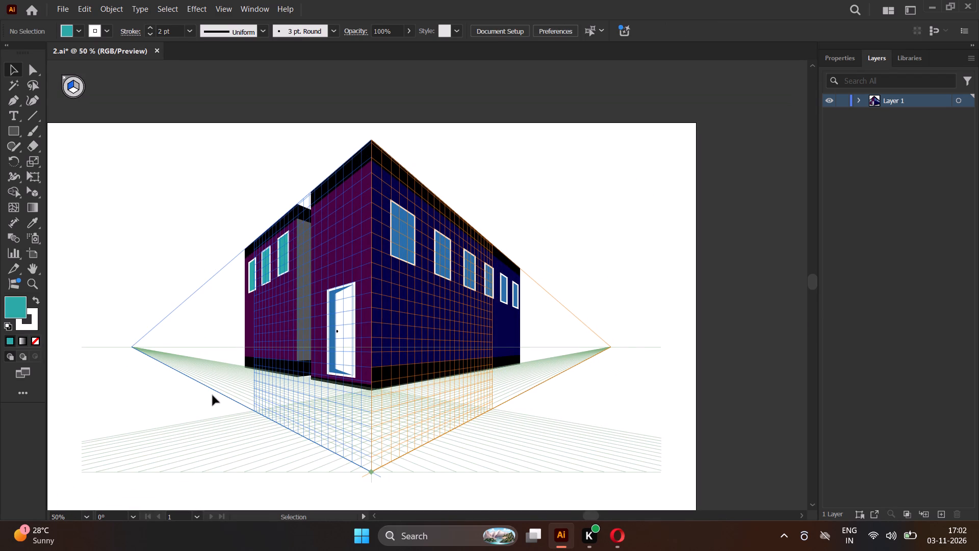
pyautogui.scroll(-1, 214, 421)
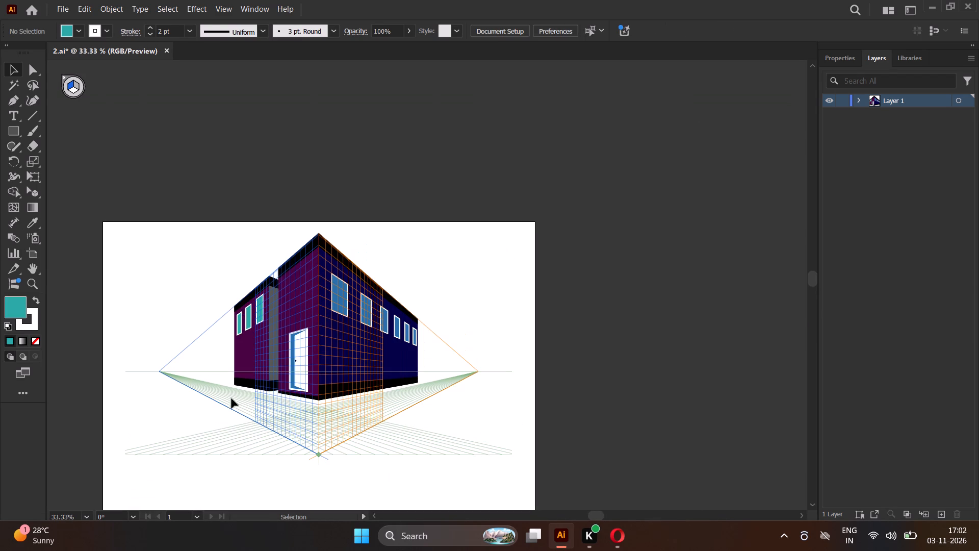
pyautogui.scroll(-1, 523, 365)
pyautogui.scroll(1, 356, 385)
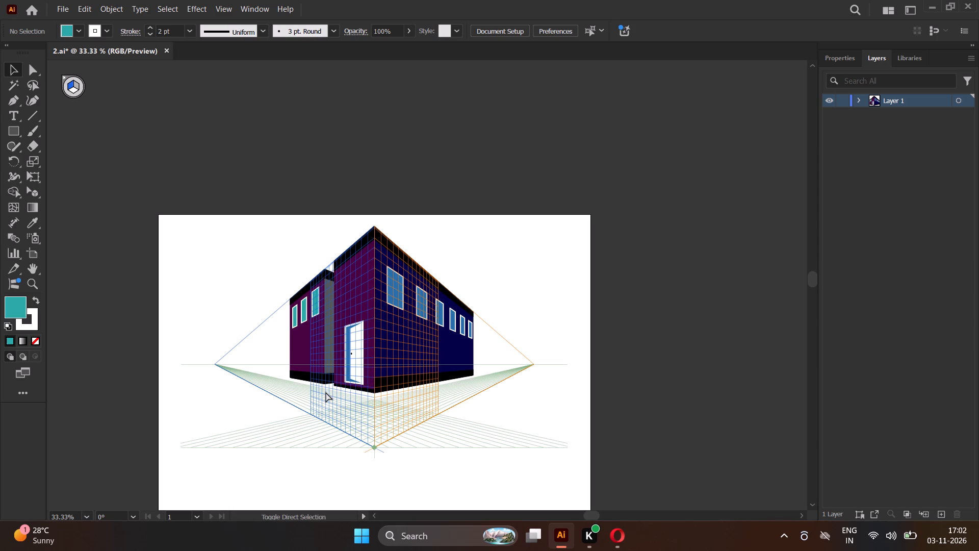
pyautogui.hotkey('ctrl', 'shift', 'i')
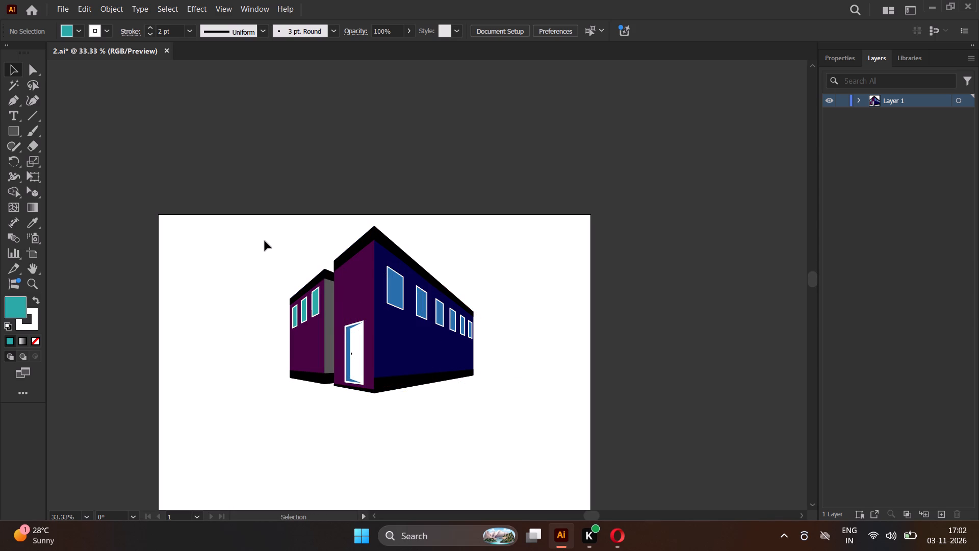
pyautogui.scroll(-1, 275, 257)
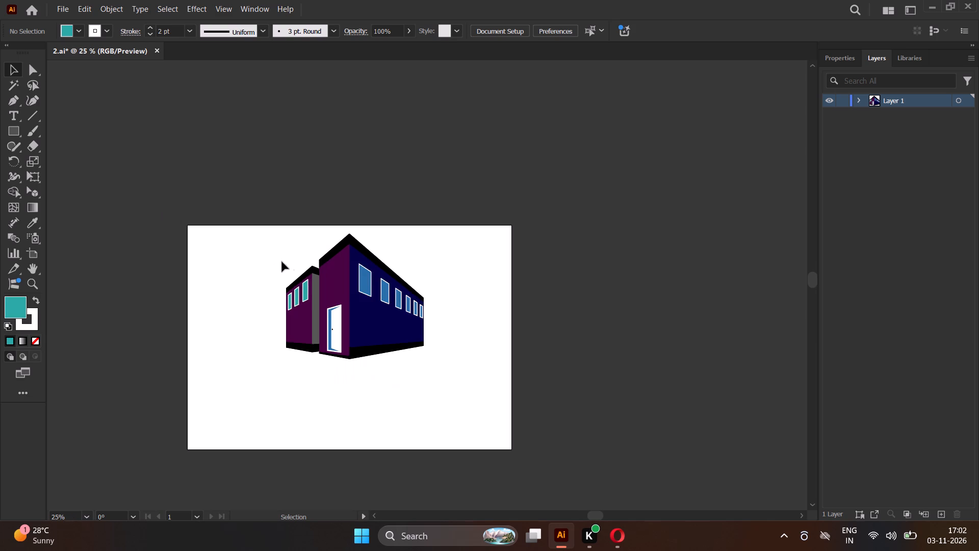
pyautogui.scroll(1, 382, 271)
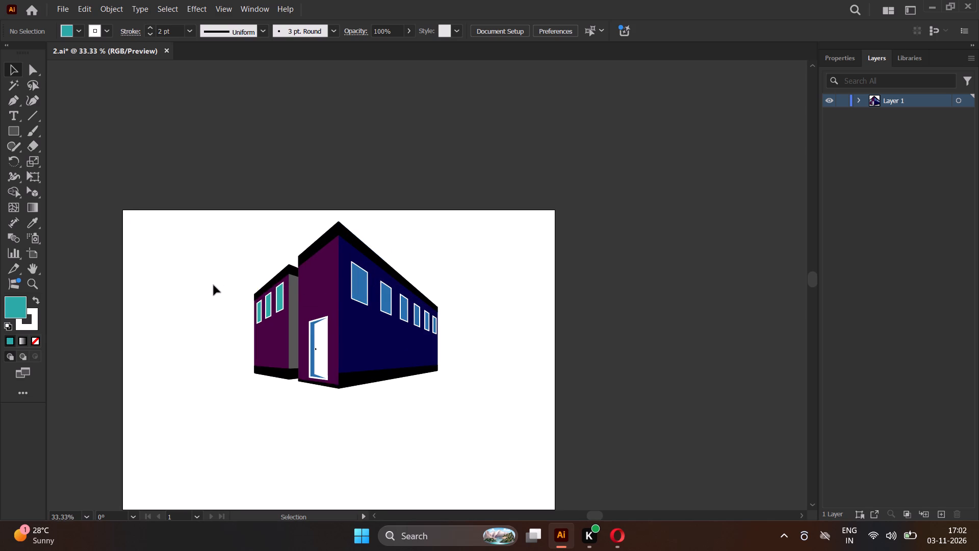
pyautogui.scroll(1, 214, 285)
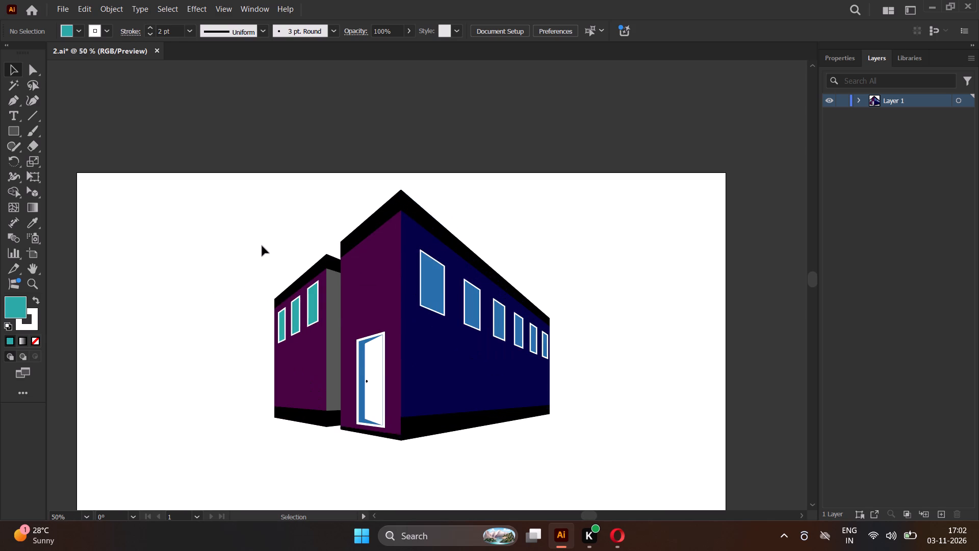
pyautogui.scroll(-1, 262, 246)
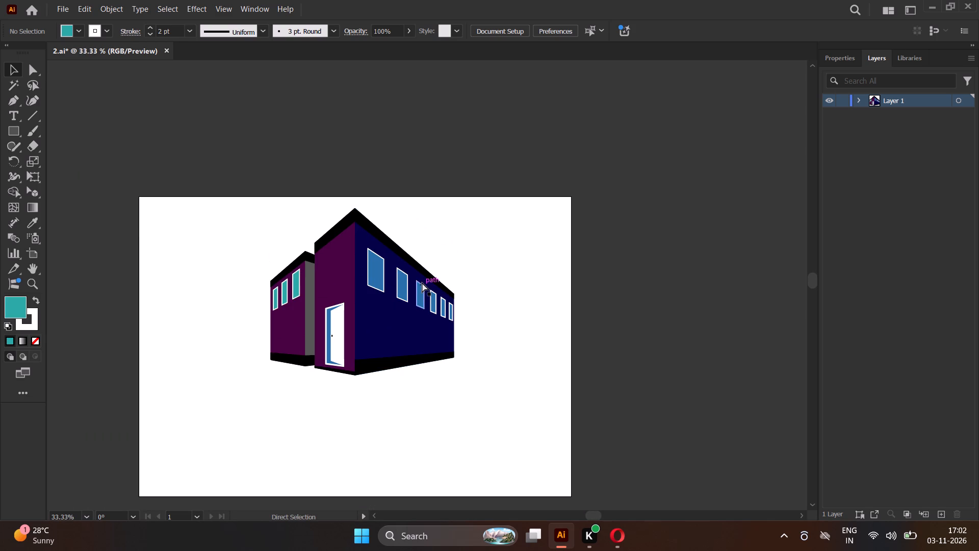
pyautogui.hotkey('ctrl', 'shift', 'i')
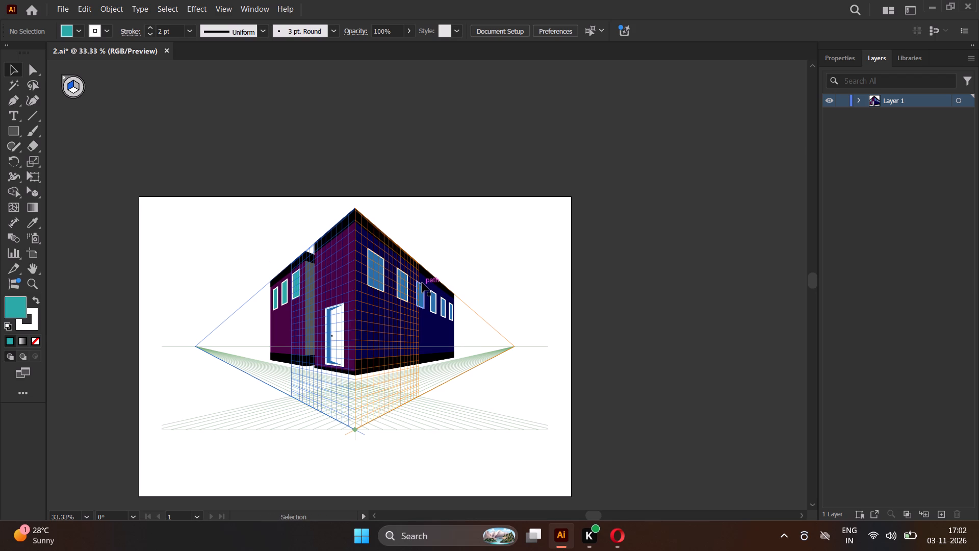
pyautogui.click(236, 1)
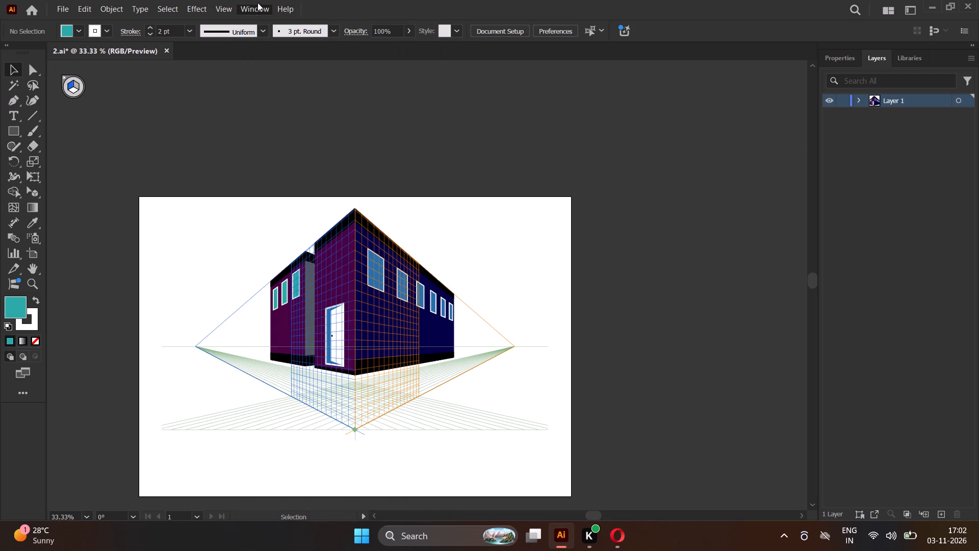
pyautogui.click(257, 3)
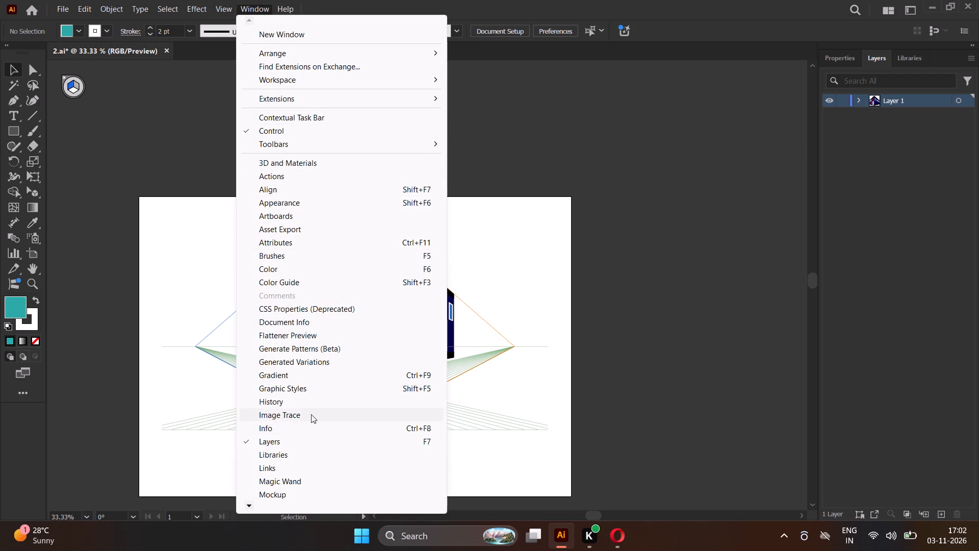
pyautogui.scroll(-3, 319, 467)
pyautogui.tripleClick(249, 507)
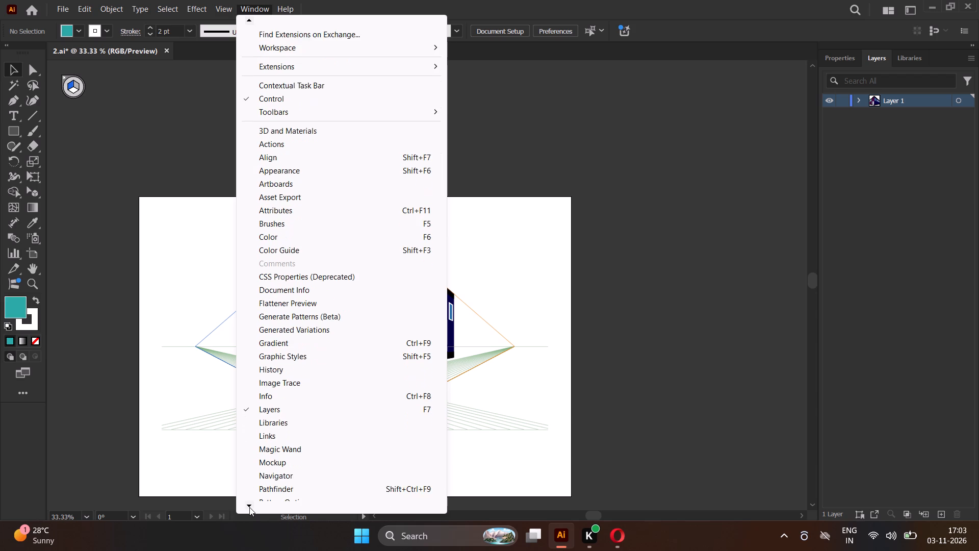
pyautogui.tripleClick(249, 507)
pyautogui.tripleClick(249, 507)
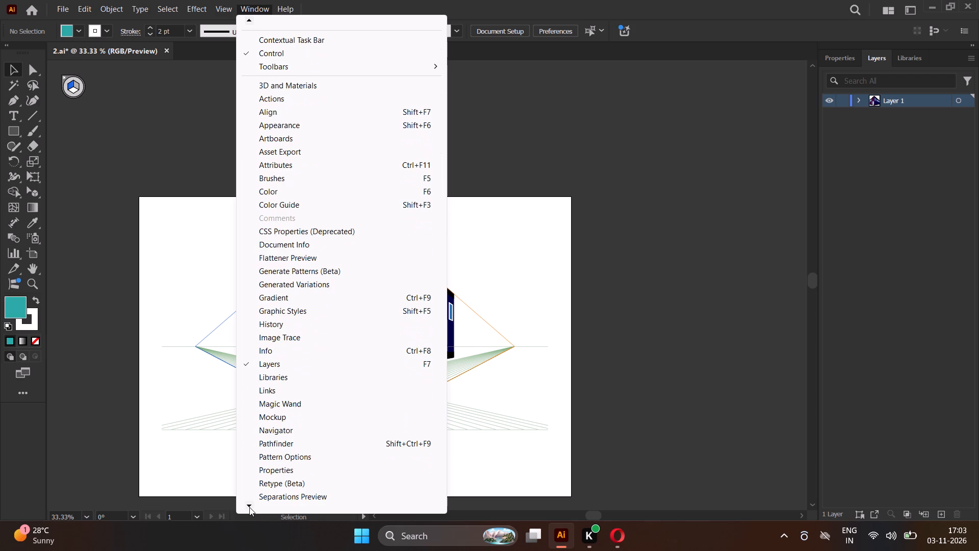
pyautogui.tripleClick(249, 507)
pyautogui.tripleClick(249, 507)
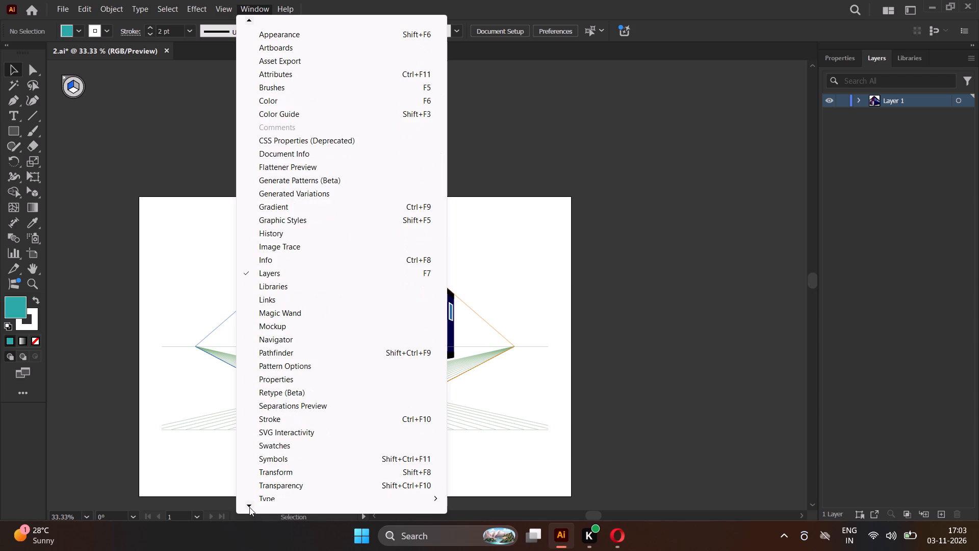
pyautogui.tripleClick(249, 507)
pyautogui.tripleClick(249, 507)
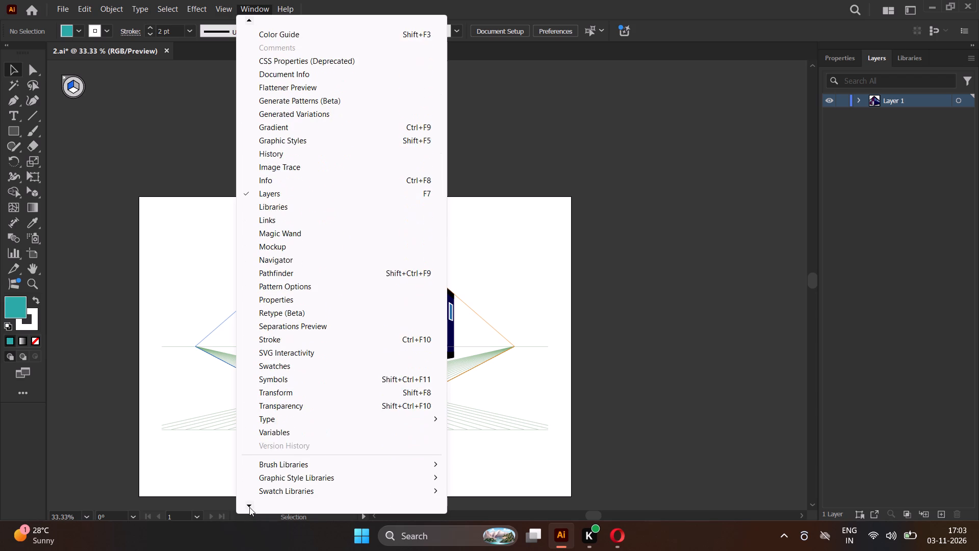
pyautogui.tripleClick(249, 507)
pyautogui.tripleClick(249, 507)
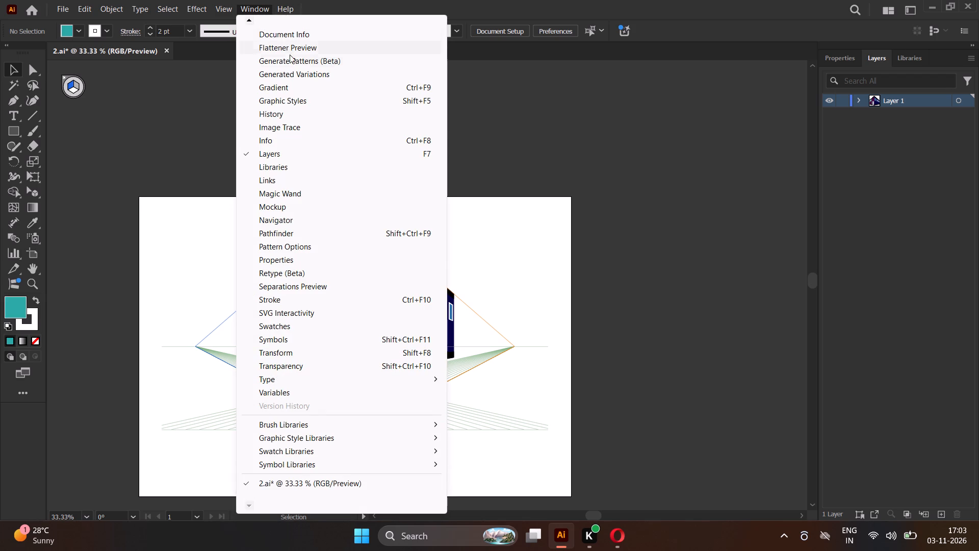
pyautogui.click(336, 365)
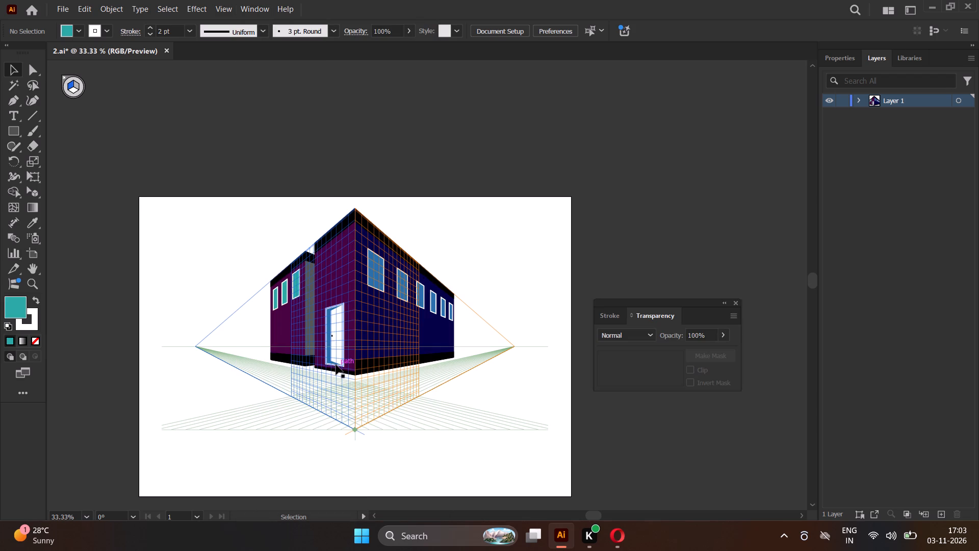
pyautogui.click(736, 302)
# Show the Properties panel in place of the layer list.
pyautogui.click(256, 7)
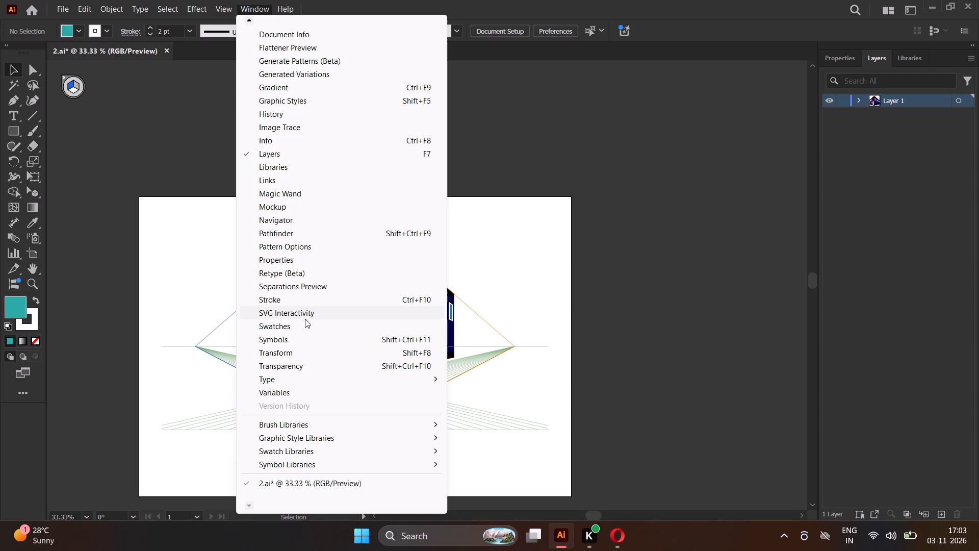
pyautogui.click(288, 261)
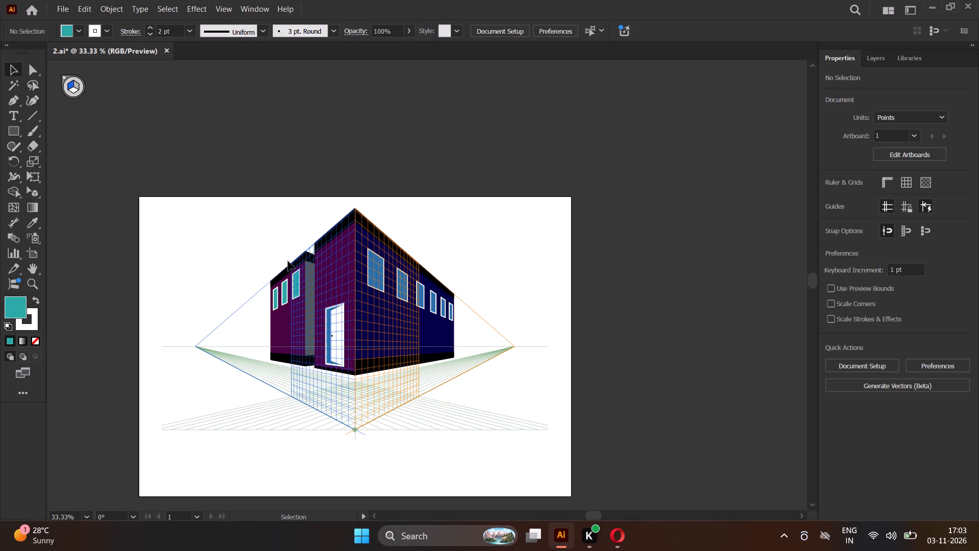
pyautogui.click(246, 0)
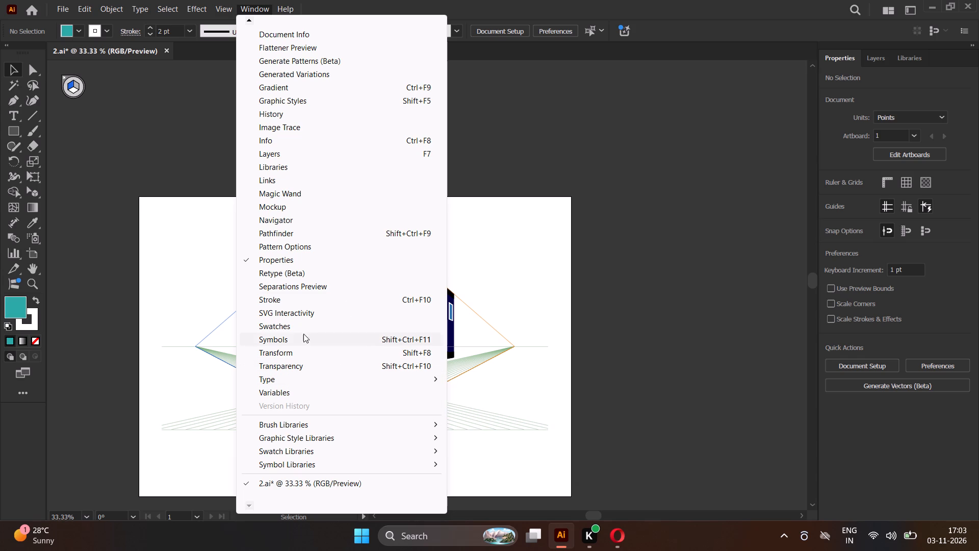
pyautogui.click(299, 255)
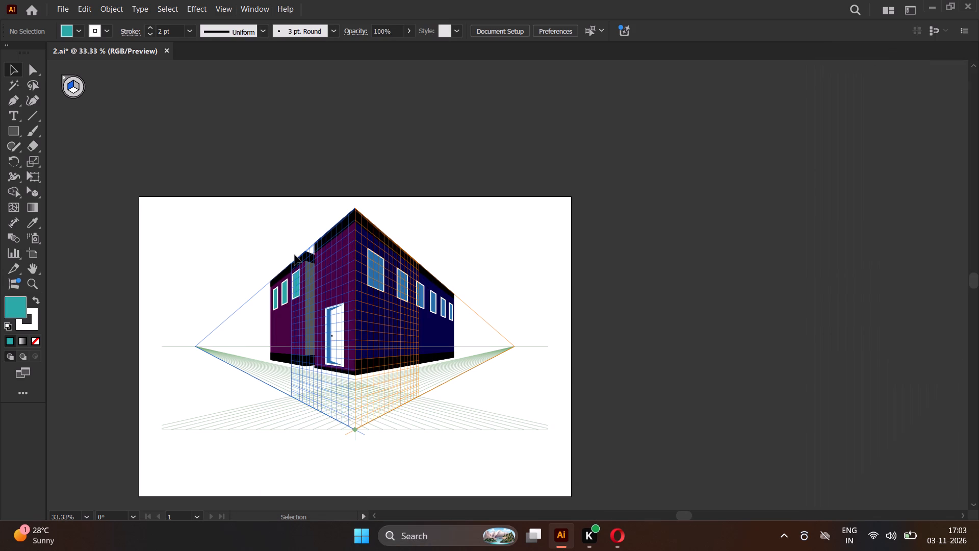
pyautogui.click(254, 0)
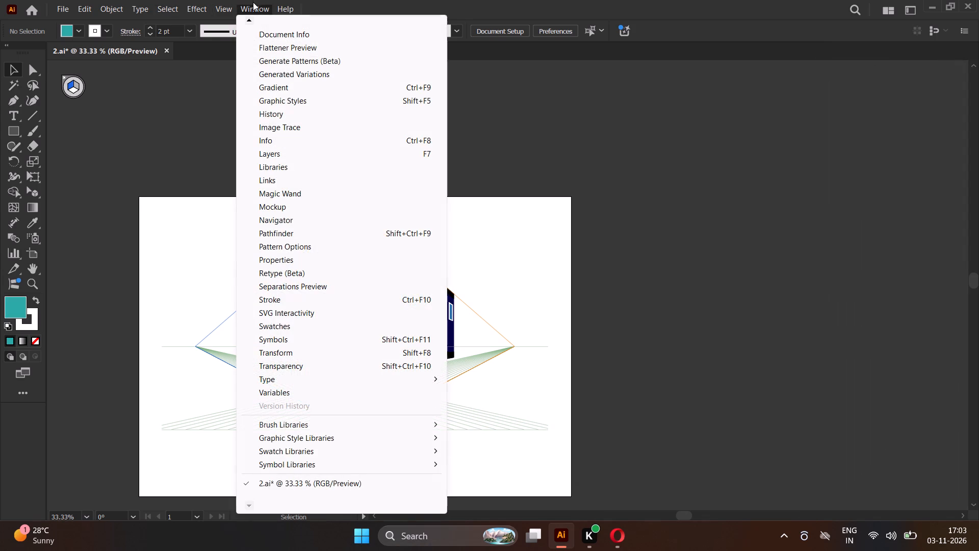
pyautogui.click(281, 256)
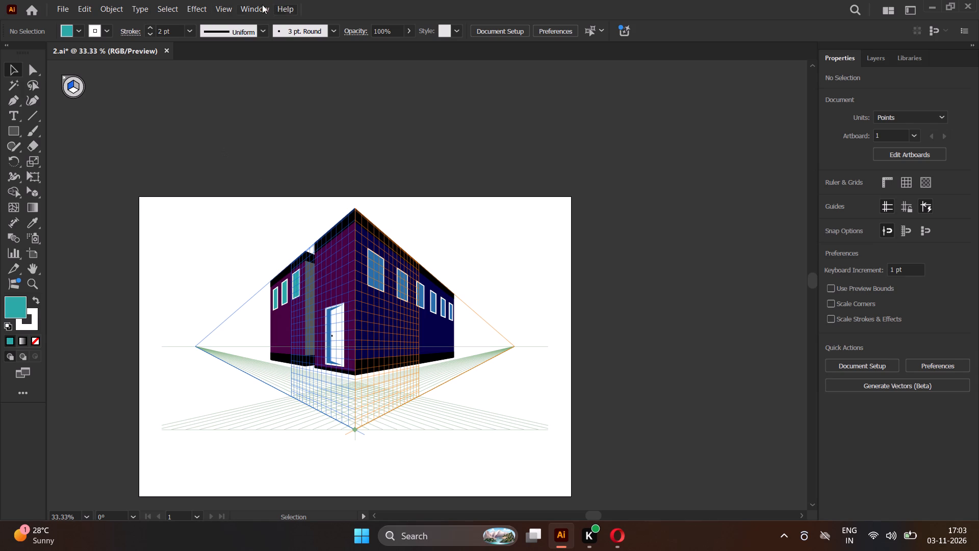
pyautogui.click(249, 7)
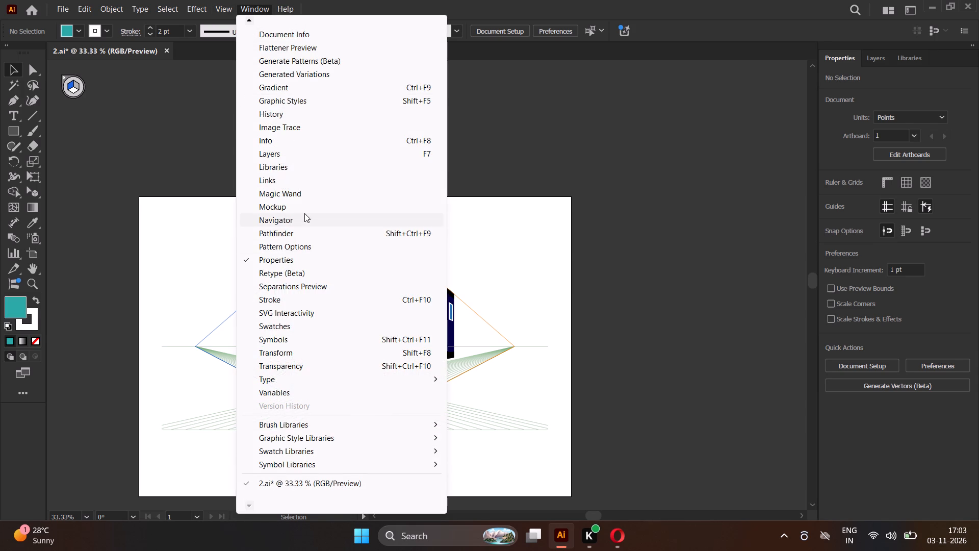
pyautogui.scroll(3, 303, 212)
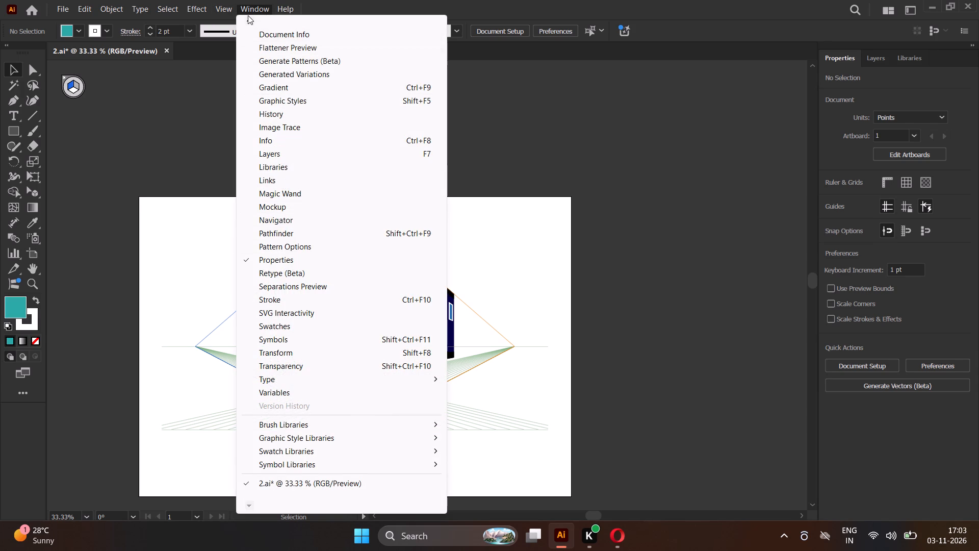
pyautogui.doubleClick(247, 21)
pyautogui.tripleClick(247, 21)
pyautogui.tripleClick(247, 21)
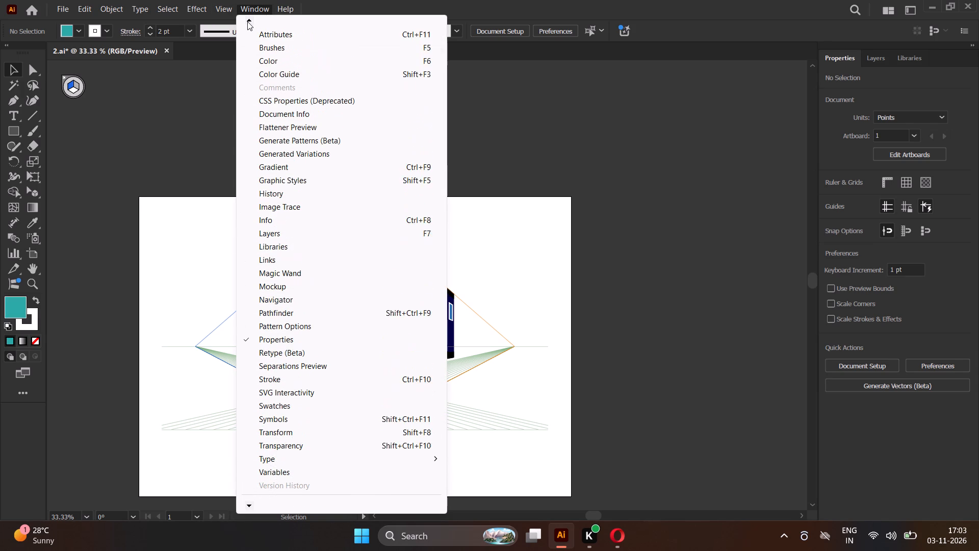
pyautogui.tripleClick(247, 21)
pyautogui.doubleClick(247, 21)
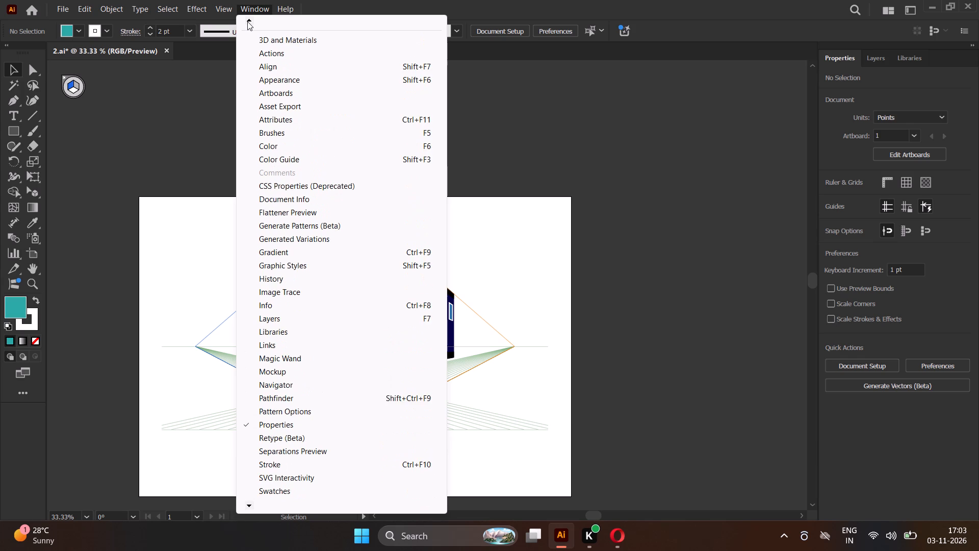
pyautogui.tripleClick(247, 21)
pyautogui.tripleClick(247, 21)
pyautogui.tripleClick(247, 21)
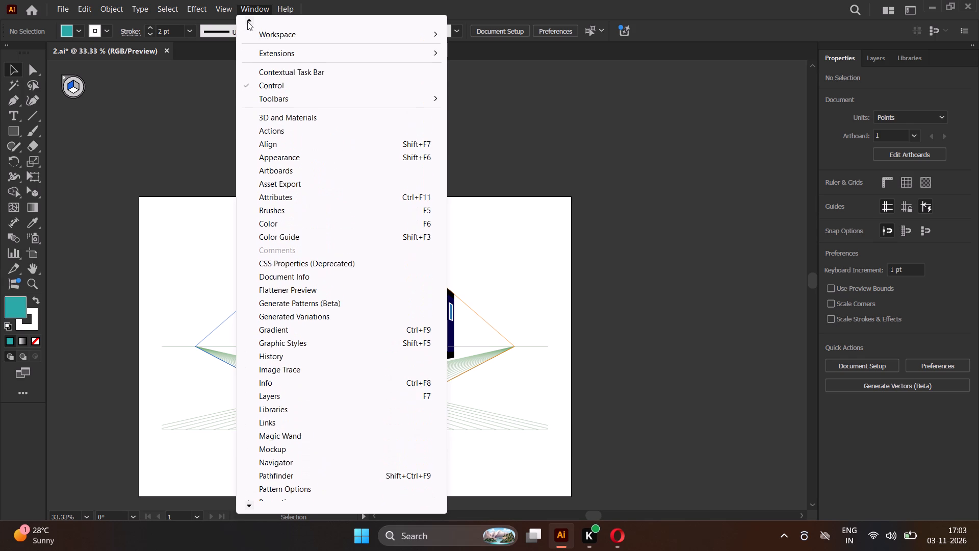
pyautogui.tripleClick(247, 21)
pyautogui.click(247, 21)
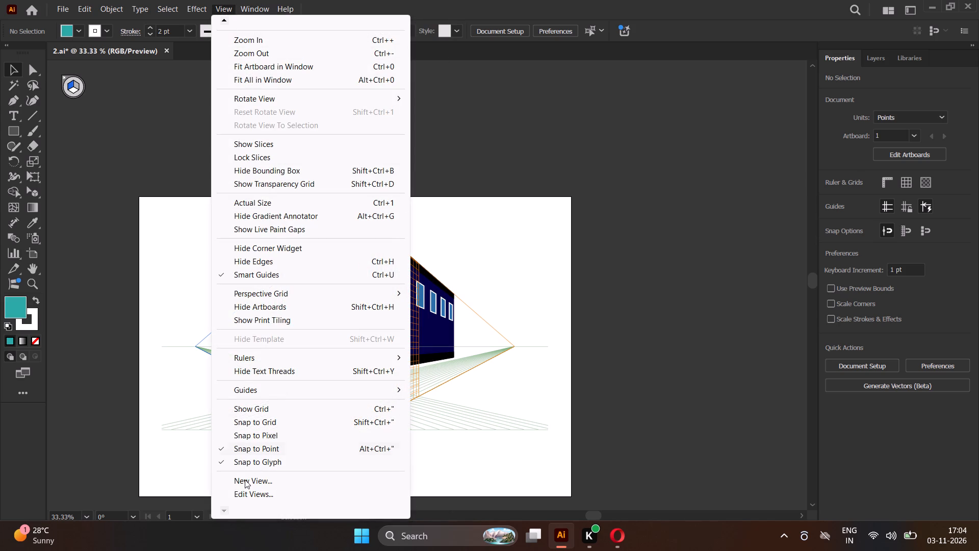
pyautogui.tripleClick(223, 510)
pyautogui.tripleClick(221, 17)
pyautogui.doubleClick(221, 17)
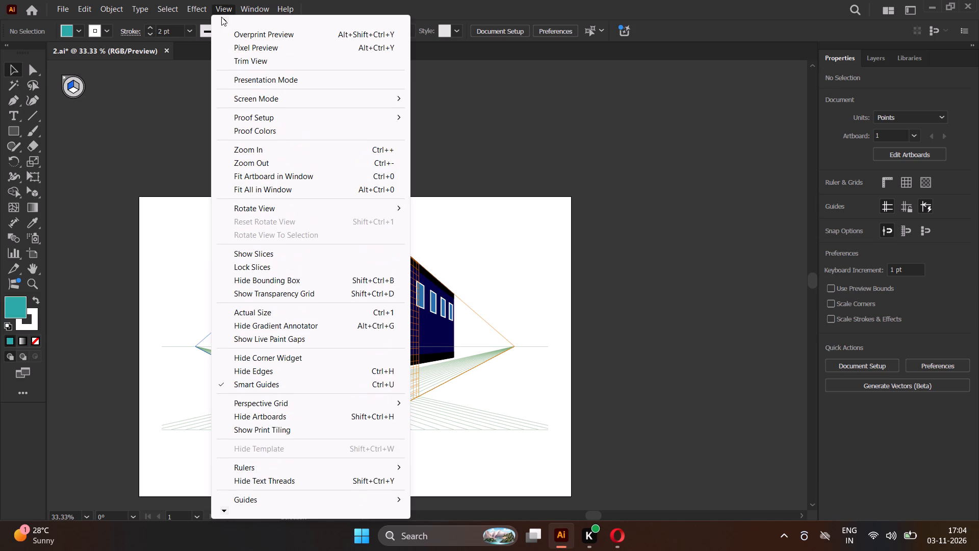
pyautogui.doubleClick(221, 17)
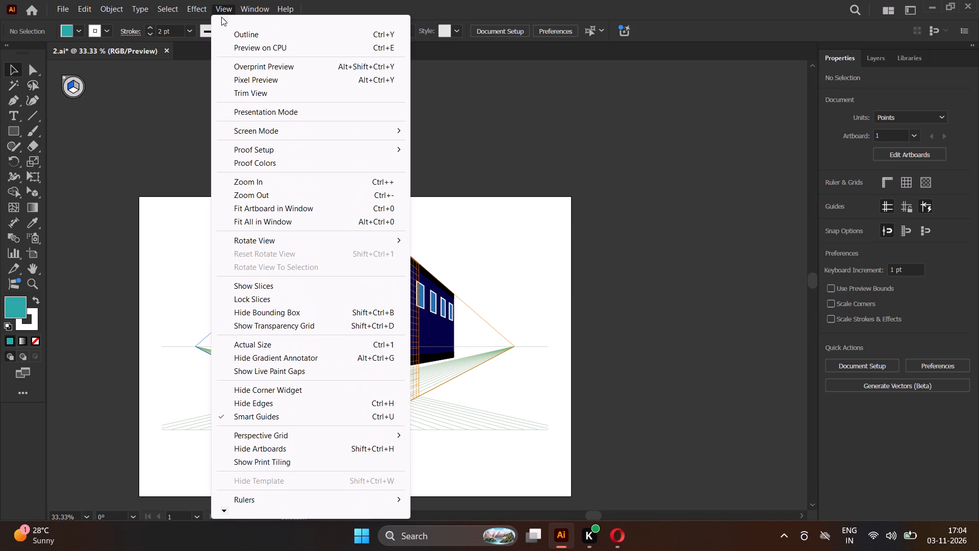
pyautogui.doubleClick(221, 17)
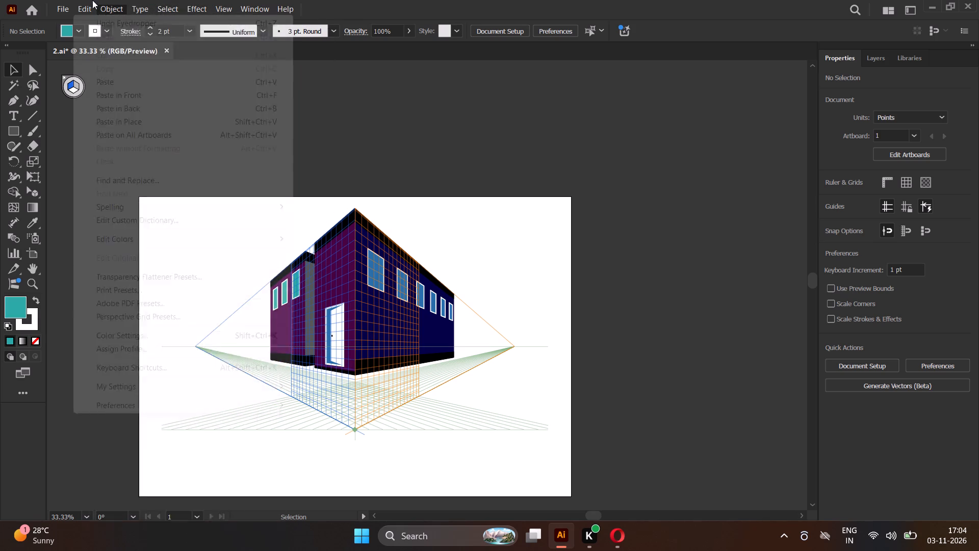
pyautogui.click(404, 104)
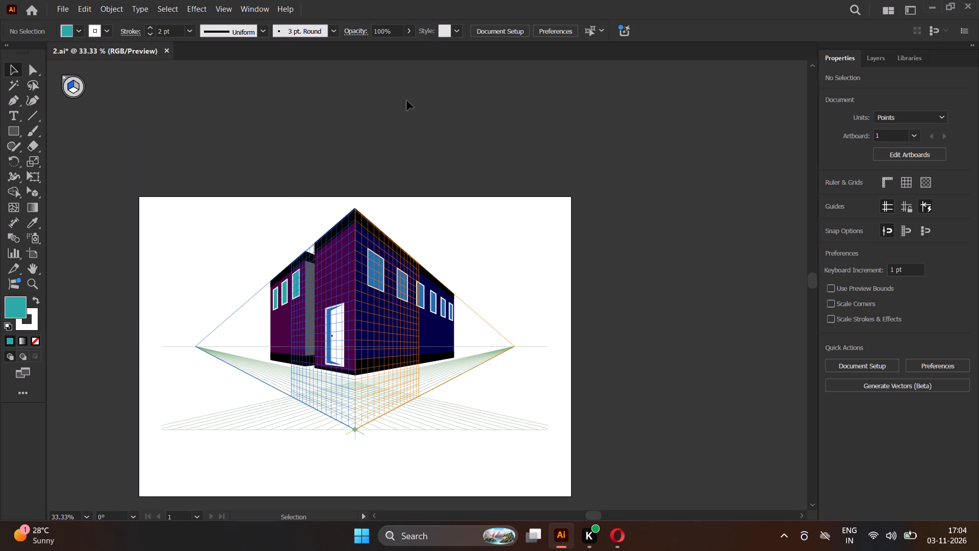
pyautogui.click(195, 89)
# Hide the perspective grid.
pyautogui.hotkey('ctrl', 'shift', 'i')
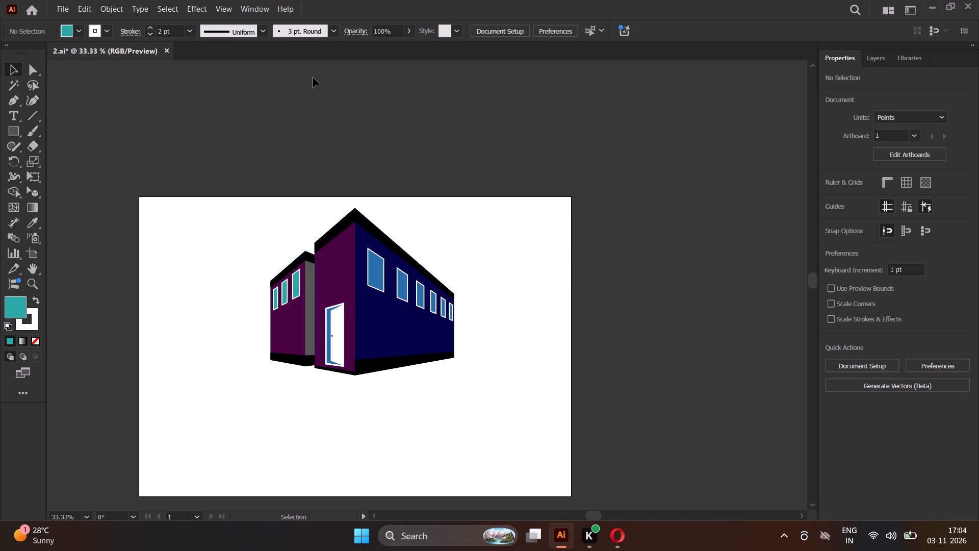
# Examine the open door and its black knob up close, and the building's walls and windows as a whole.
pyautogui.scroll(4, 345, 361)
pyautogui.scroll(2, 308, 250)
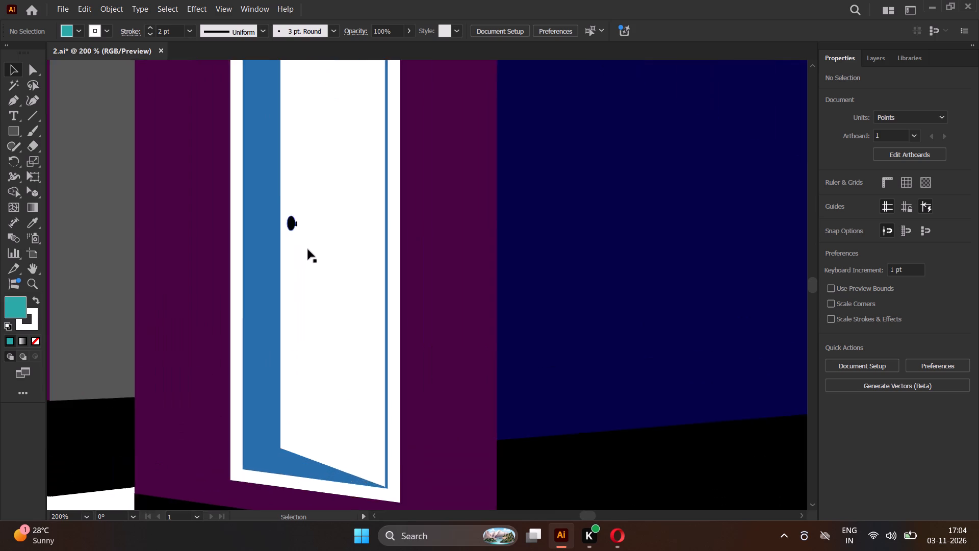
pyautogui.scroll(1, 308, 249)
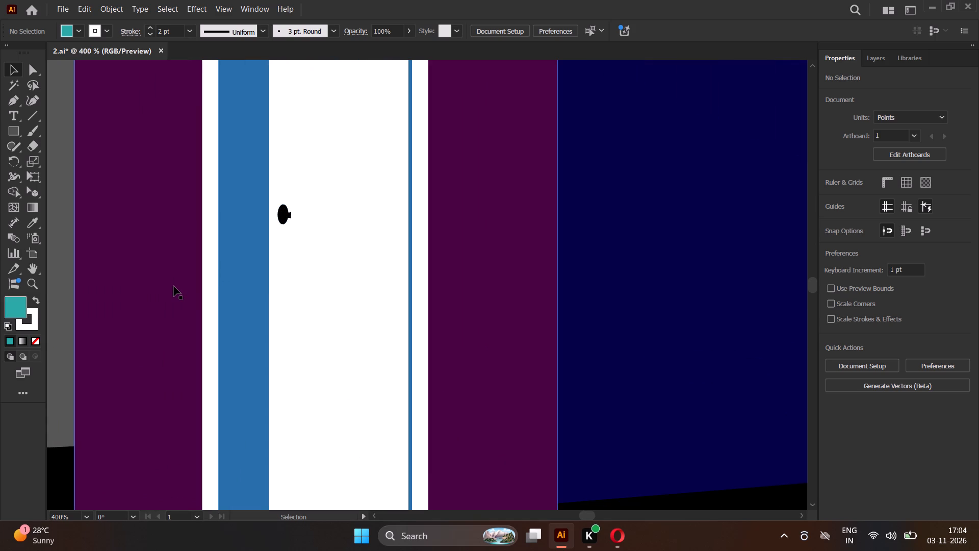
pyautogui.scroll(6, 269, 185)
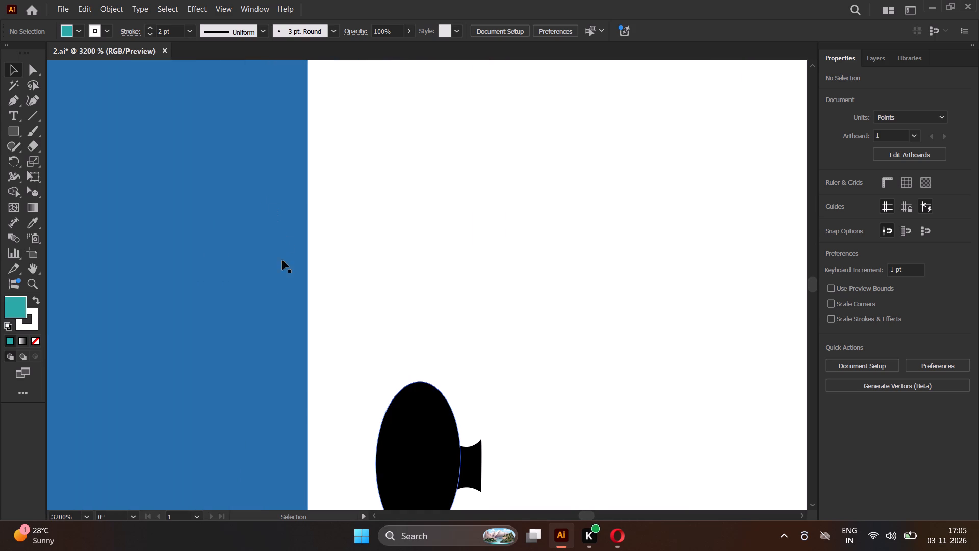
pyautogui.scroll(-6, 325, 274)
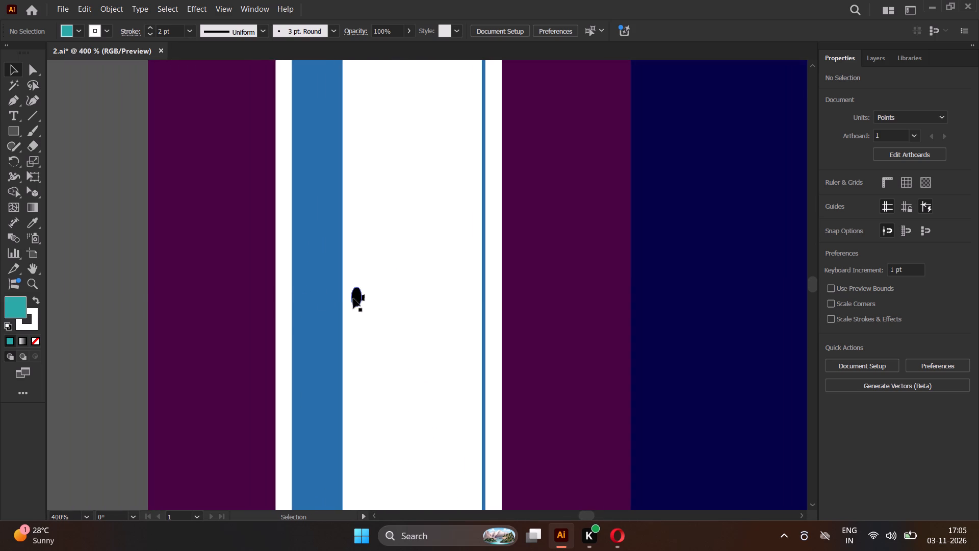
pyautogui.scroll(-2, 353, 298)
pyautogui.scroll(-1, 441, 308)
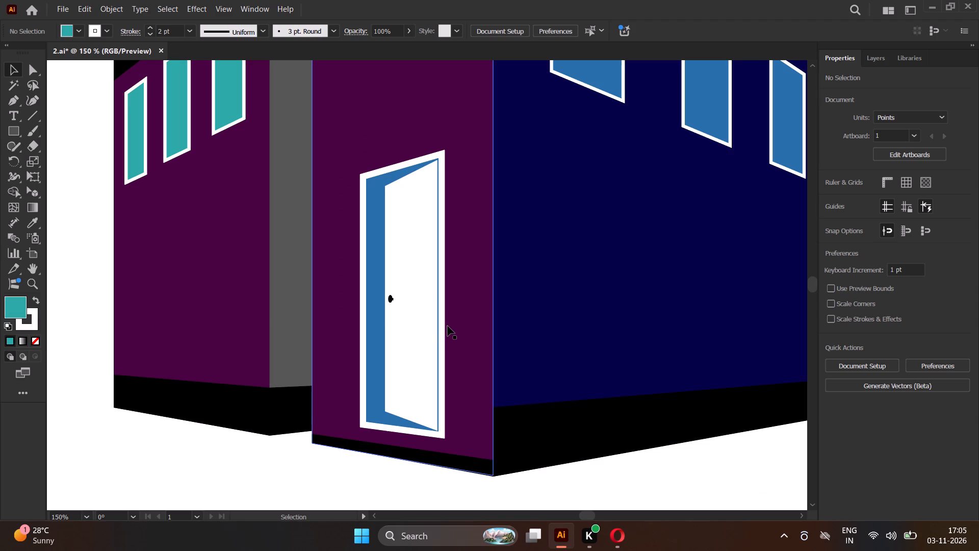
pyautogui.scroll(-1, 271, 339)
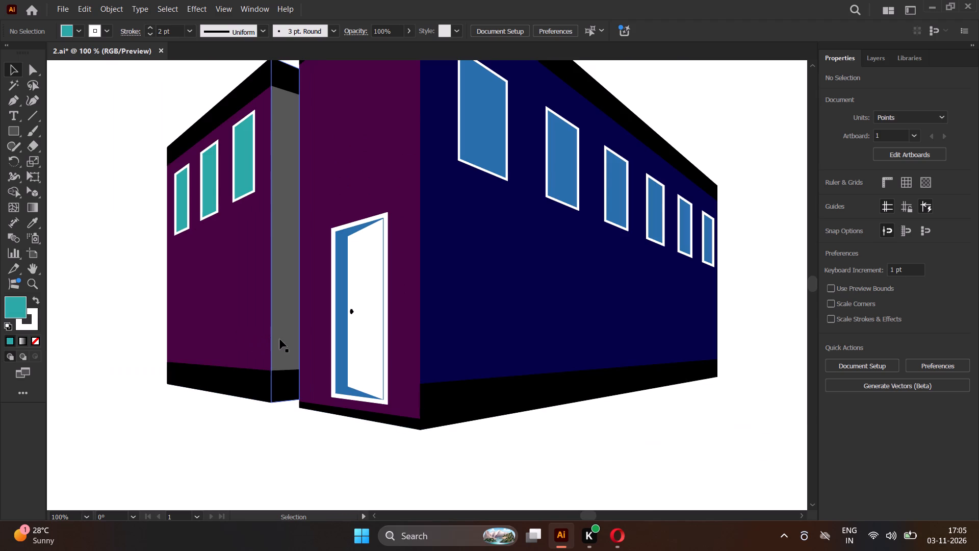
pyautogui.scroll(-1, 430, 355)
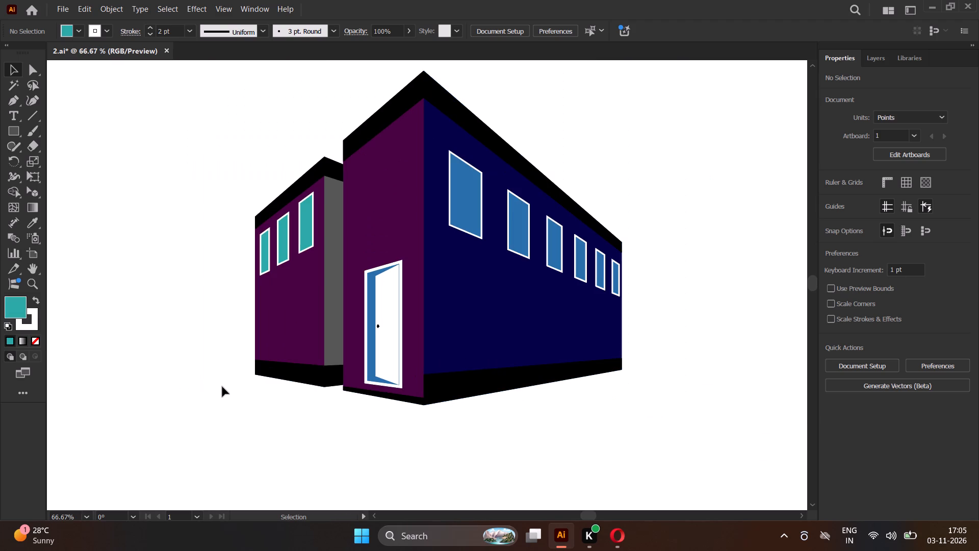